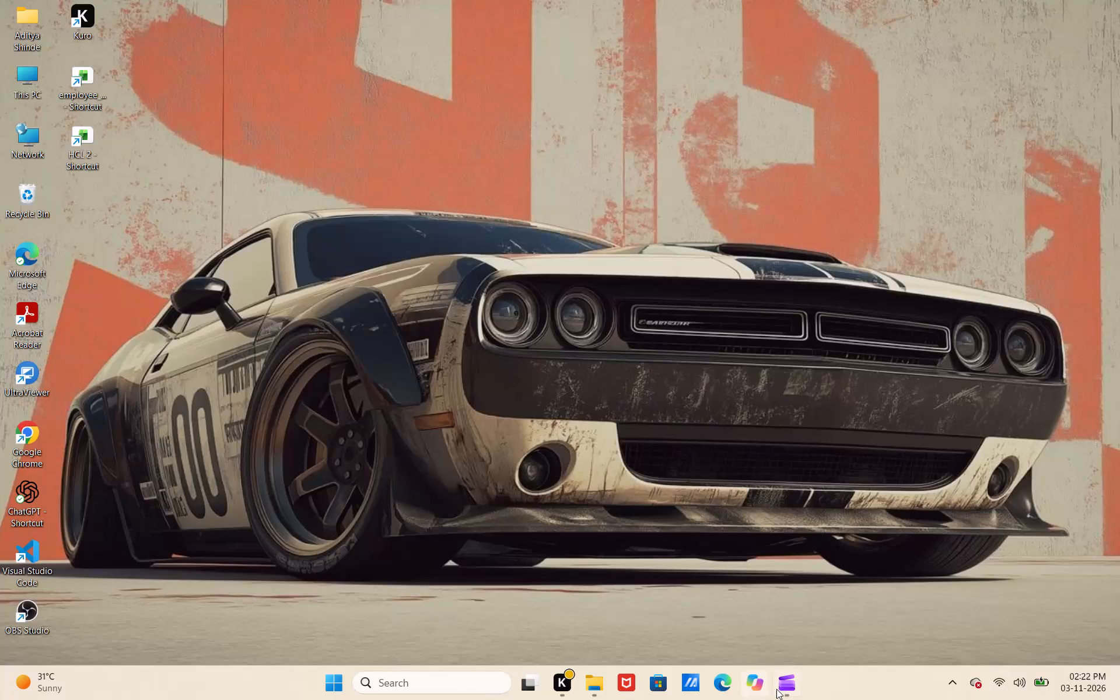
left_click(779, 689)
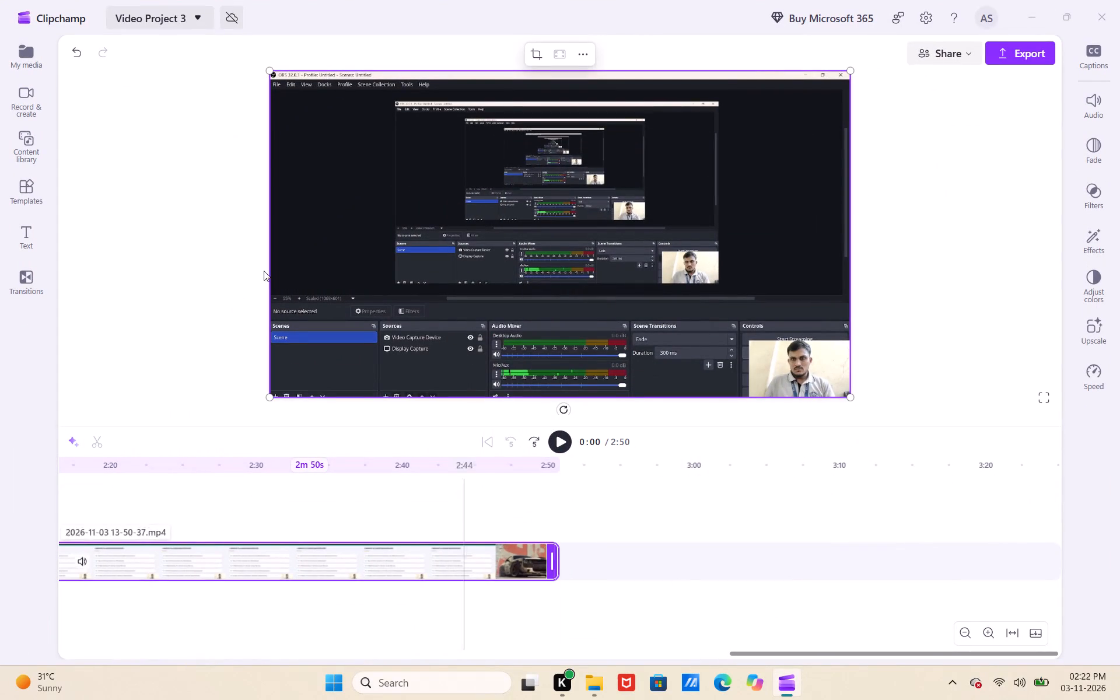
left_click(36, 56)
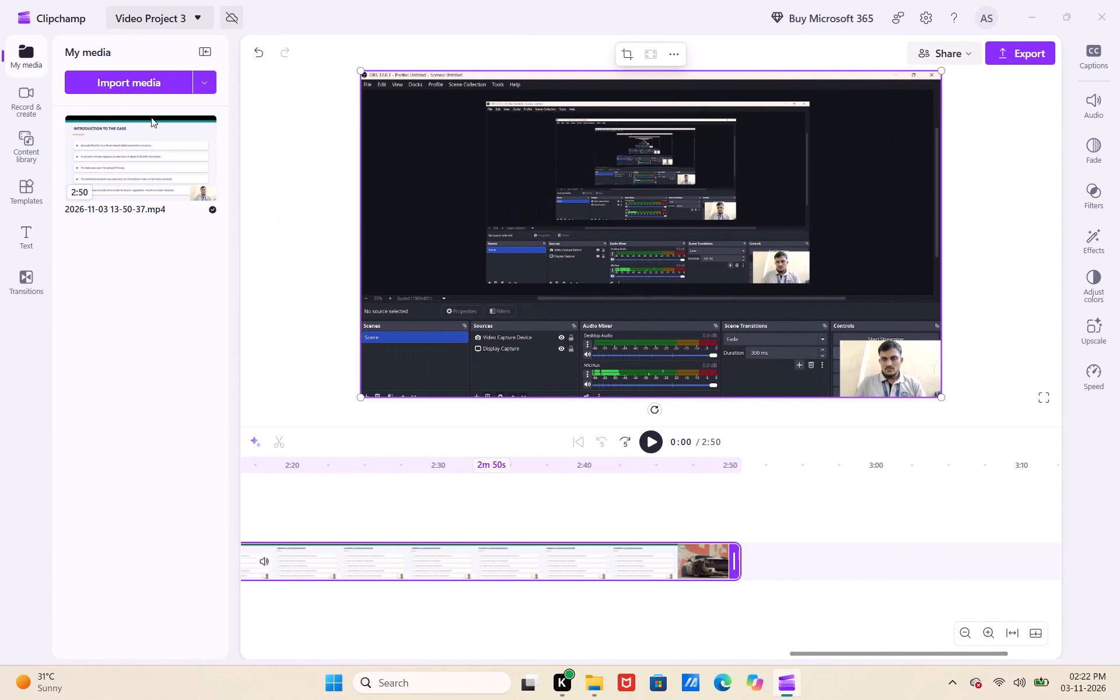
left_click(140, 79)
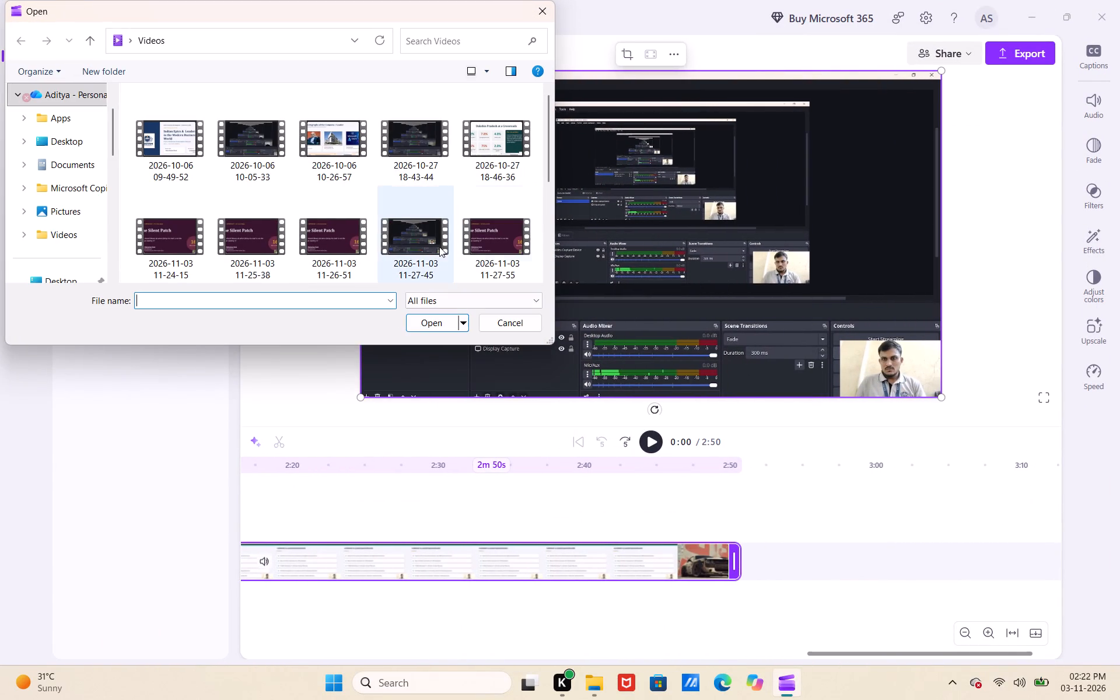
scroll(425, 192, "left", 3)
scroll(425, 192, "down", 5)
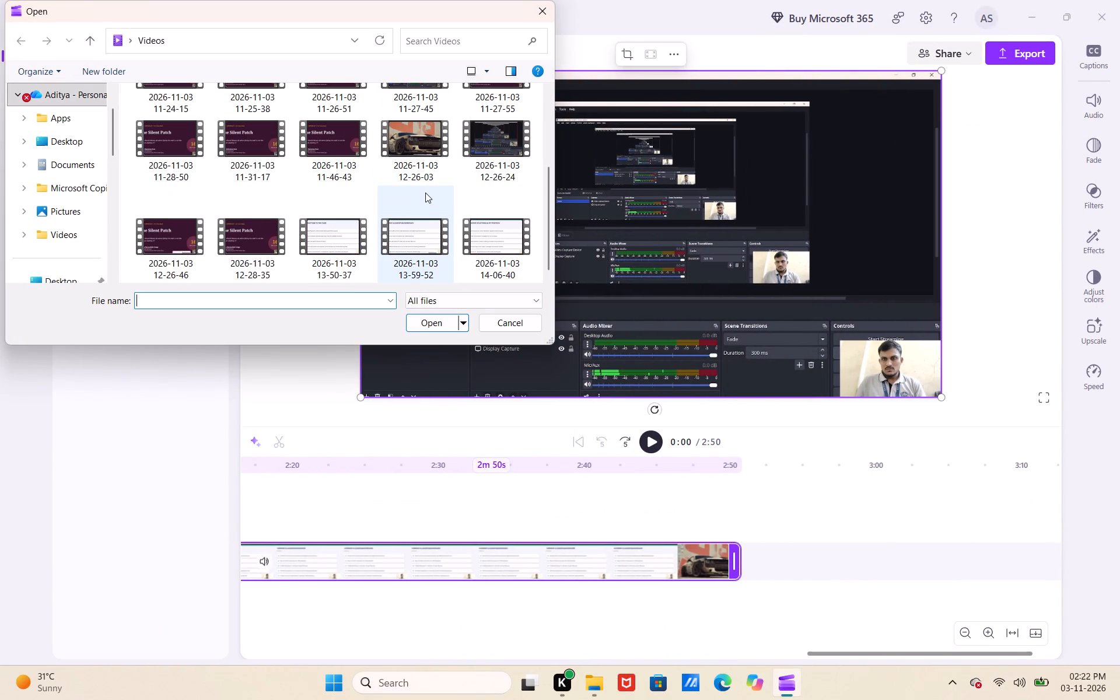
left_click_drag(426, 249, 466, 251)
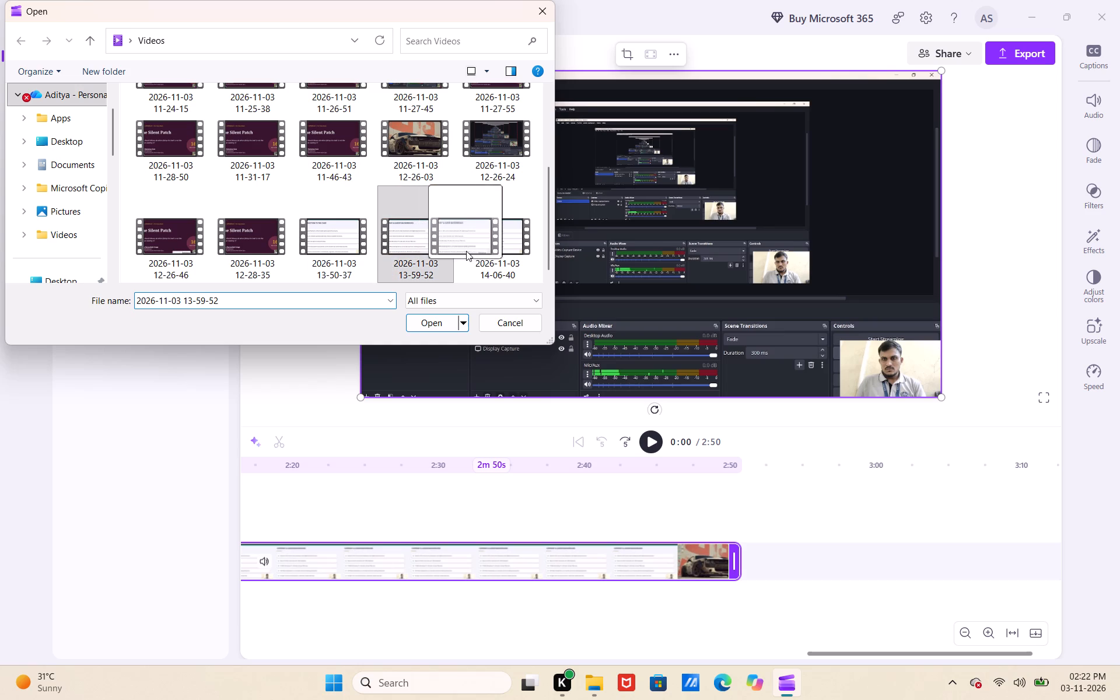
left_click_drag(466, 251, 502, 283)
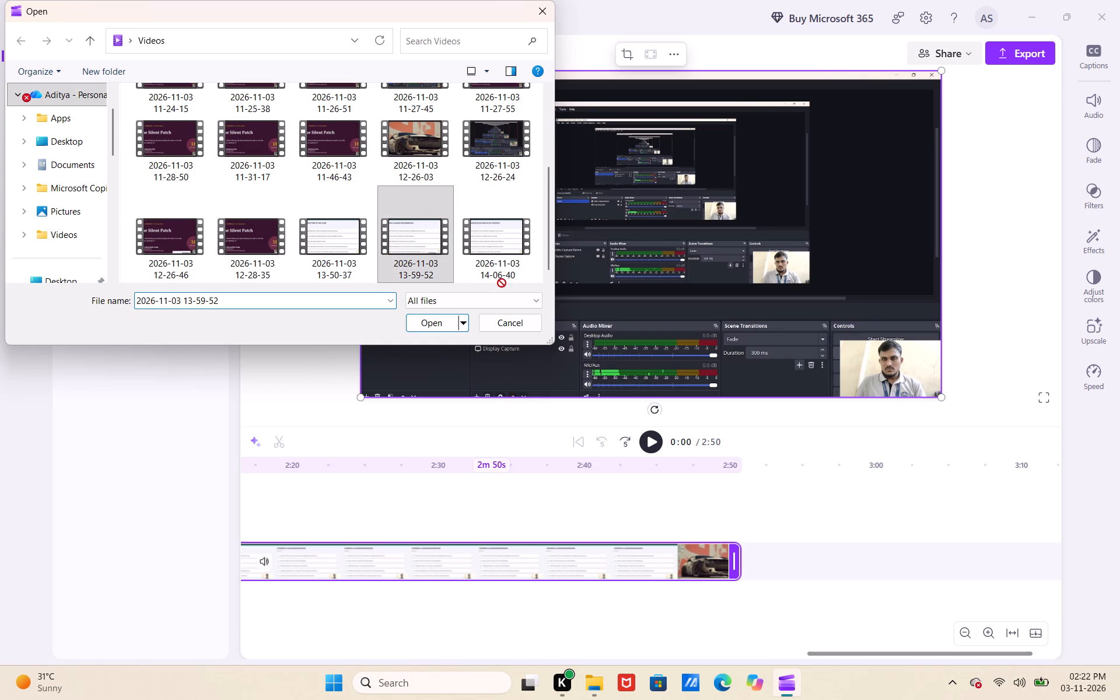
left_click_drag(502, 283, 484, 244)
left_click_drag(422, 244, 475, 237)
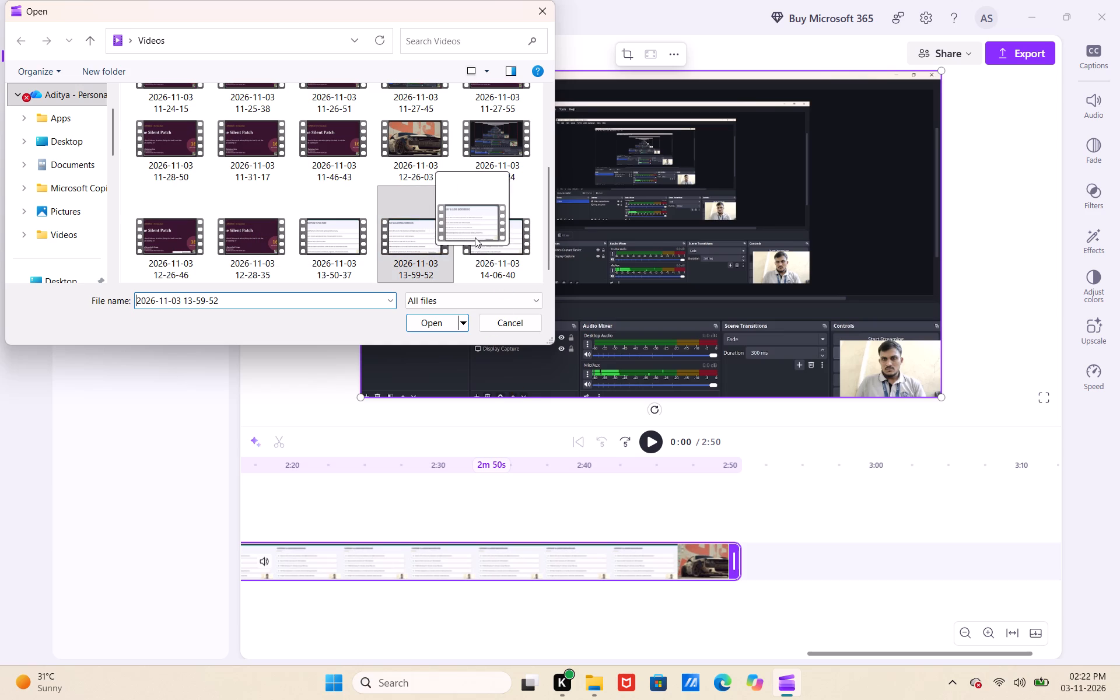
left_click_drag(475, 237, 428, 254)
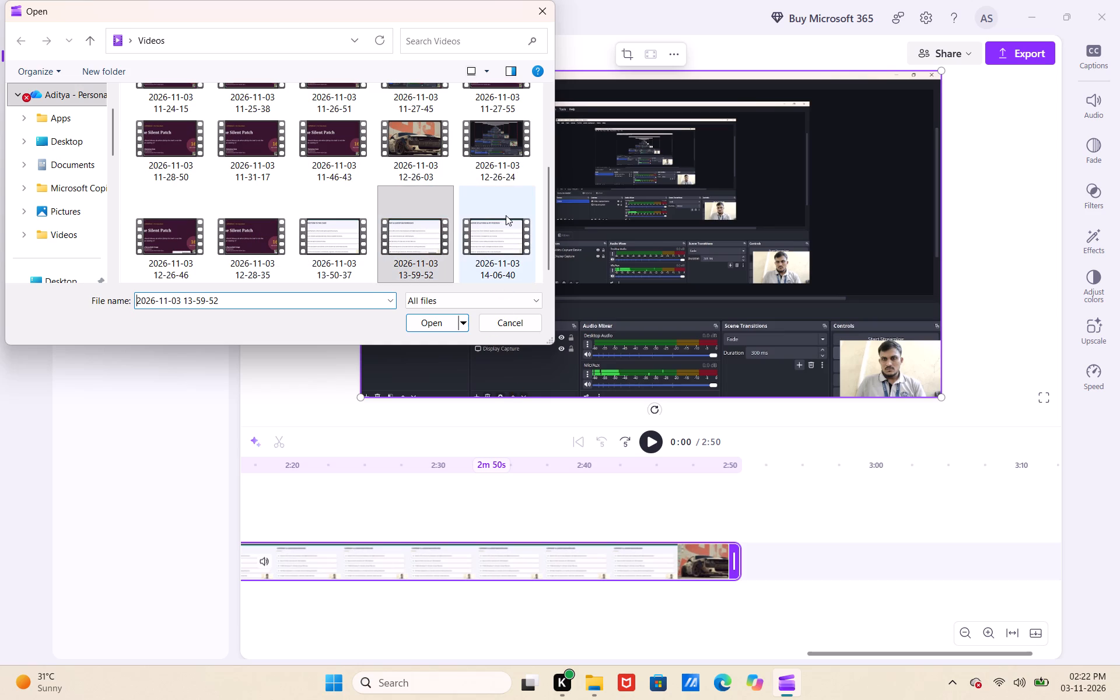
double_click(506, 215, "ctrl")
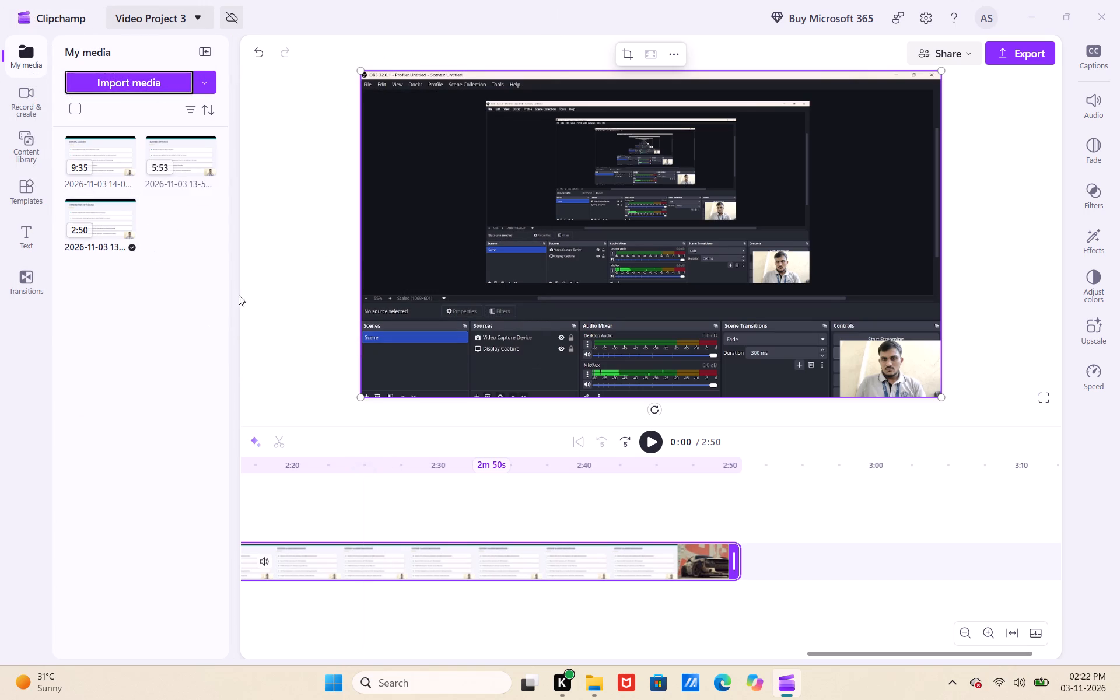
Place the 5:53 recording (13-59-52) on the timeline directly after the existing 13-50-37 clip.
left_click_drag(166, 171, 551, 471)
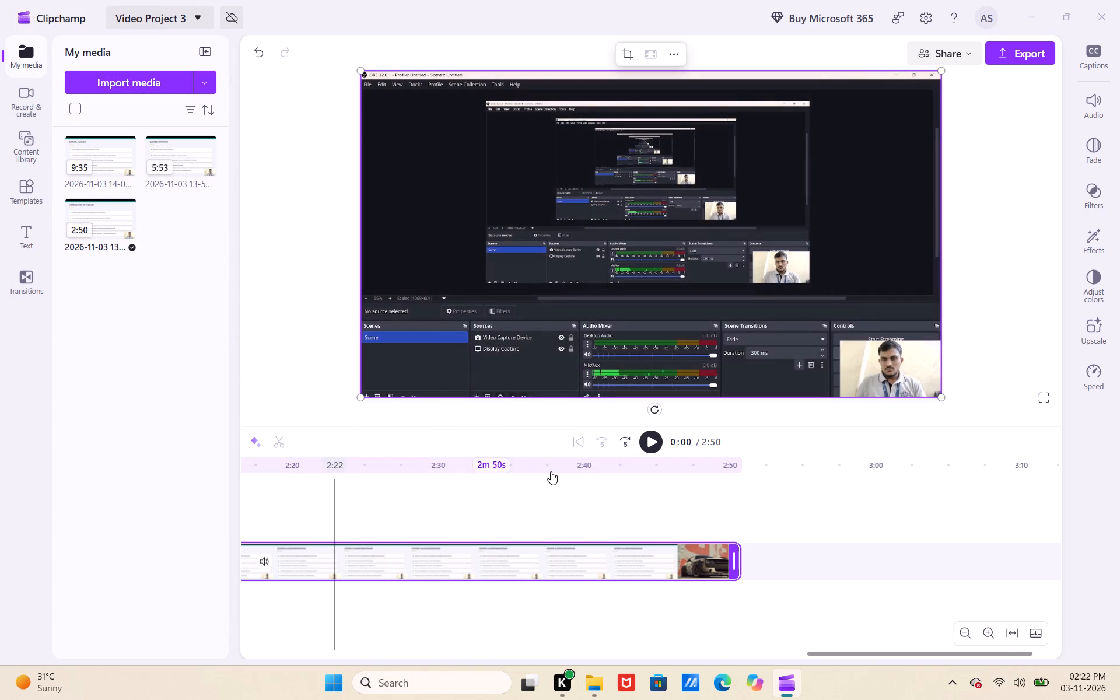
left_click_drag(164, 153, 566, 370)
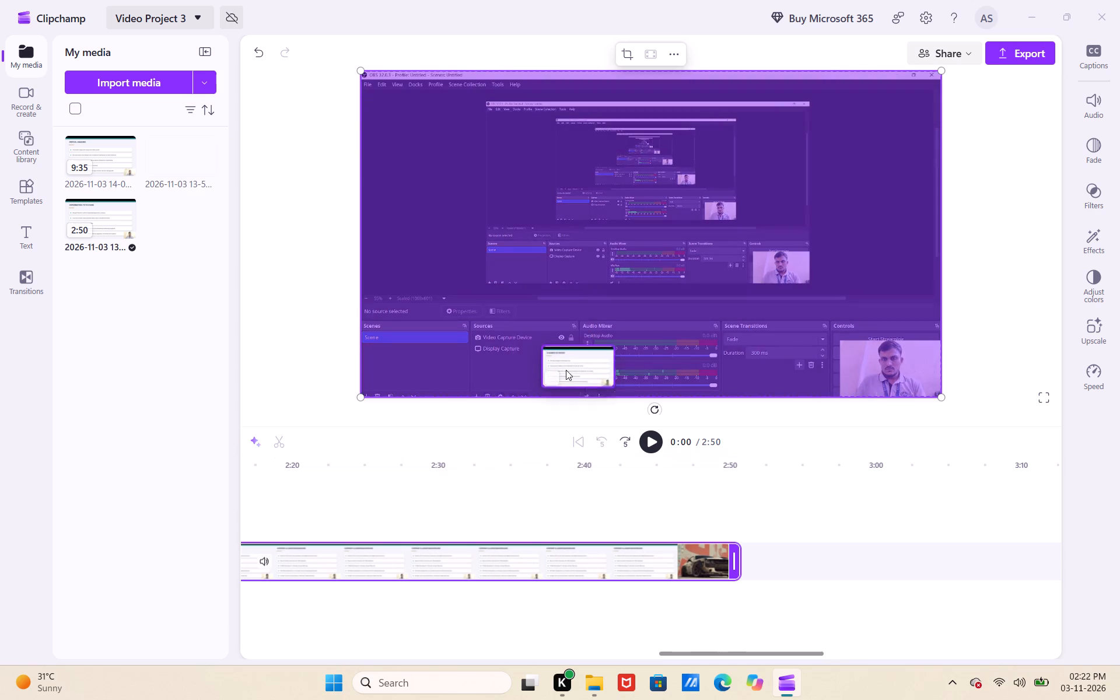
left_click_drag(566, 370, 769, 649)
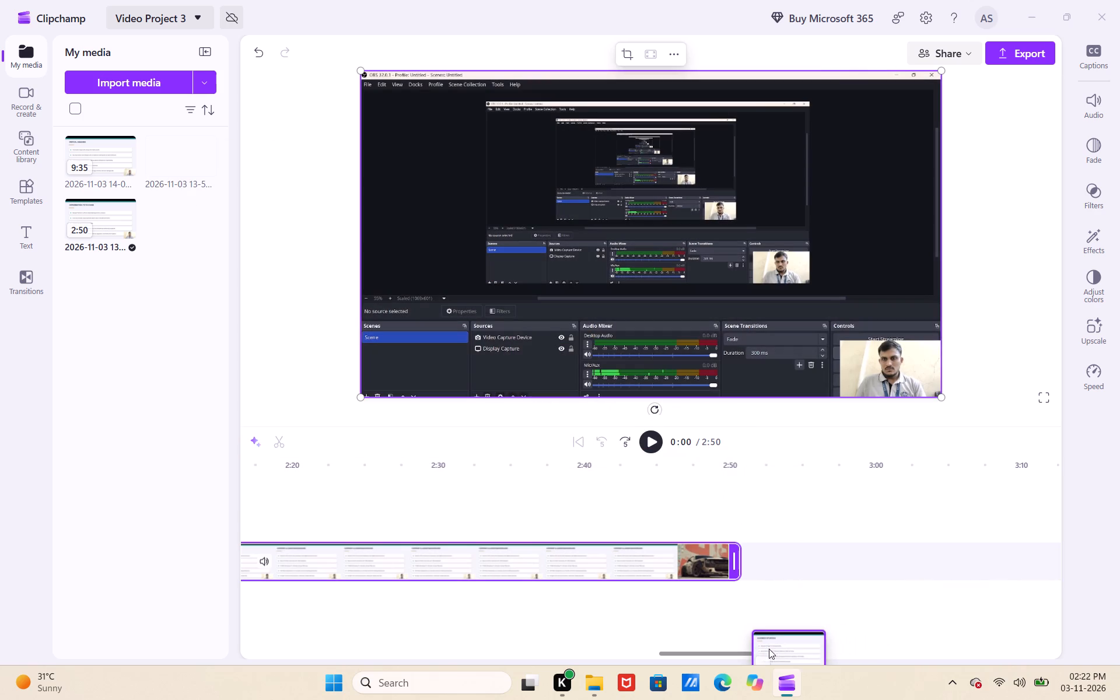
left_click_drag(769, 649, 748, 572)
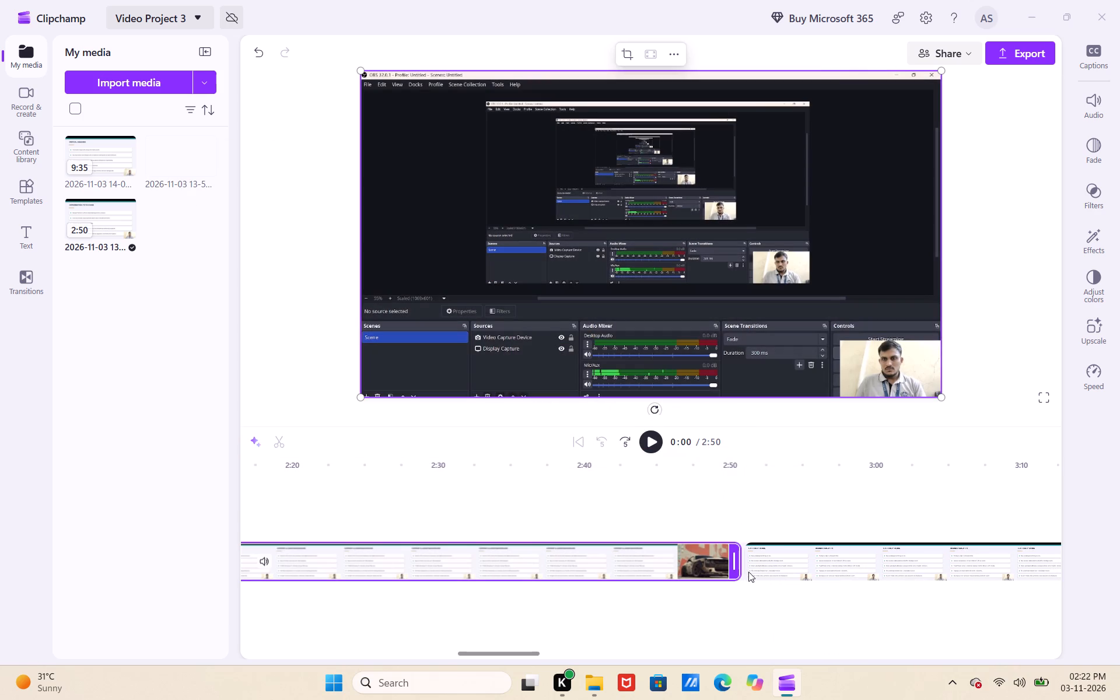
left_click_drag(748, 572, 722, 557)
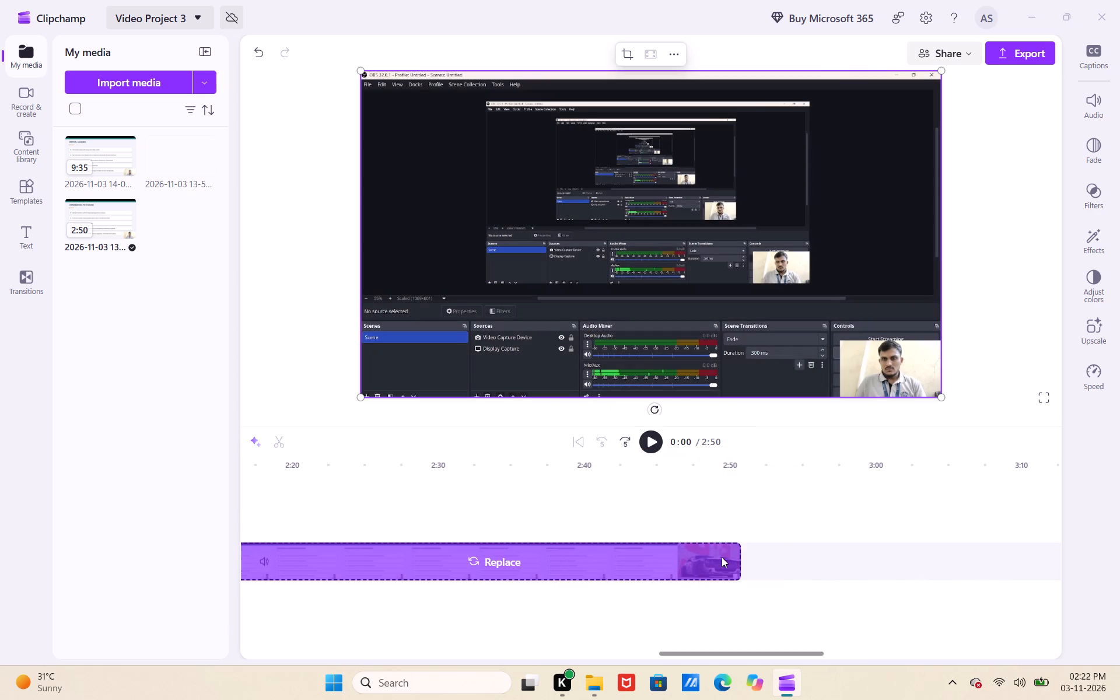
left_click_drag(722, 557, 738, 557)
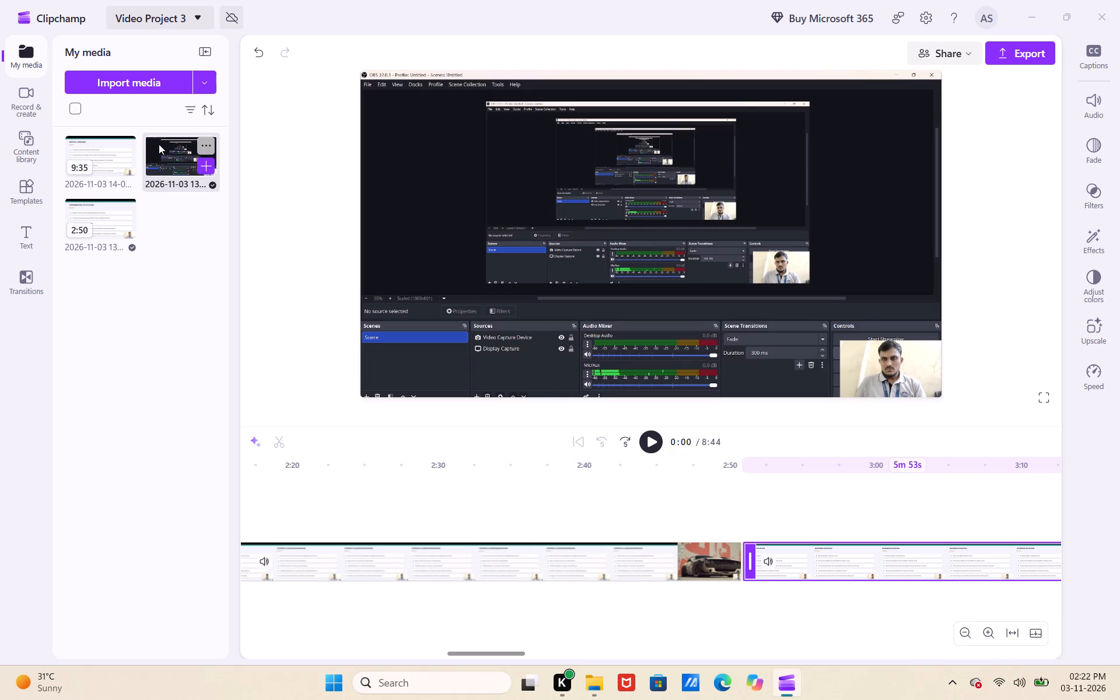
Append the 9:35 recording (14-06-40) to the end of the timeline, directly after the 5:53 clip.
left_click_drag(99, 160, 797, 497)
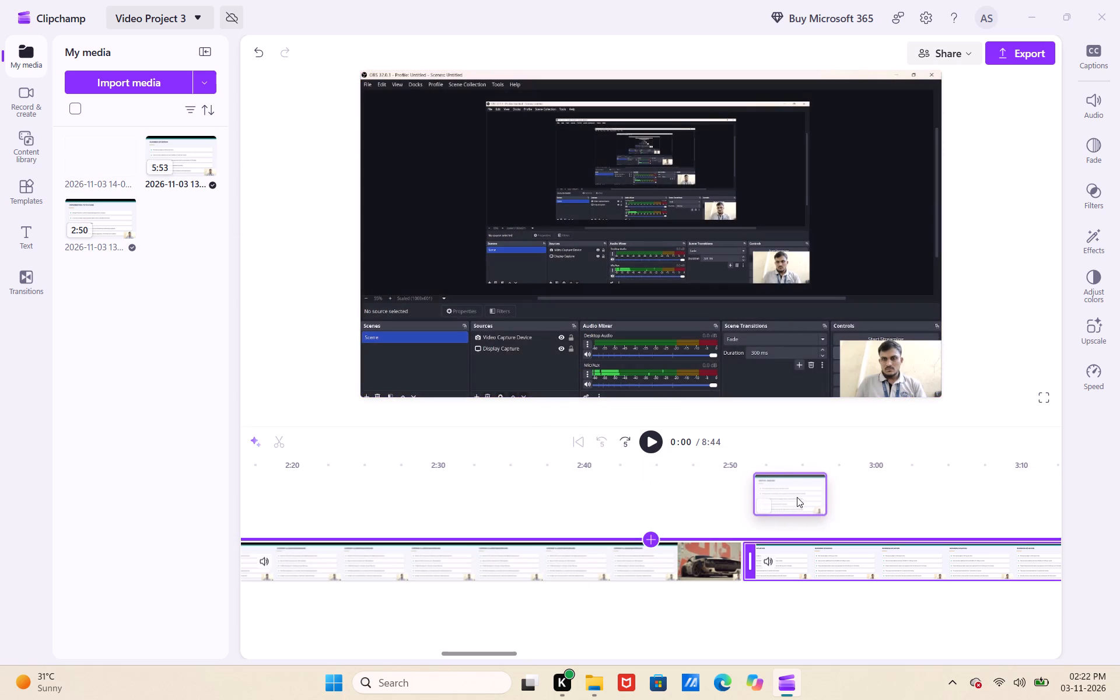
left_click_drag(797, 497, 870, 591)
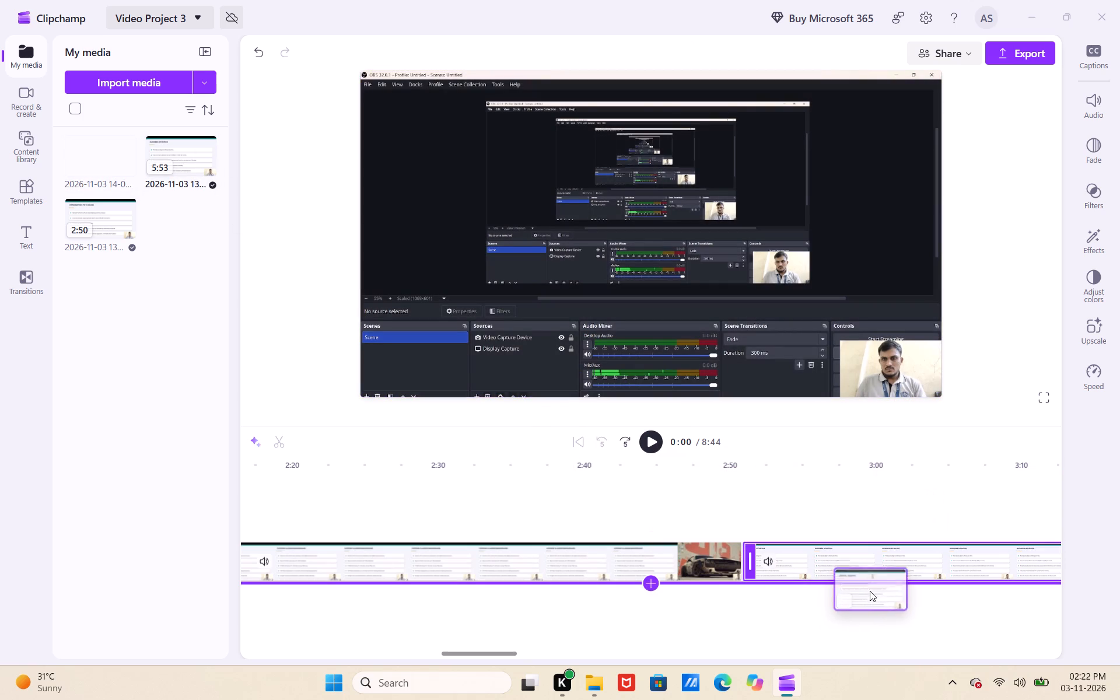
left_click_drag(870, 591, 1119, 566)
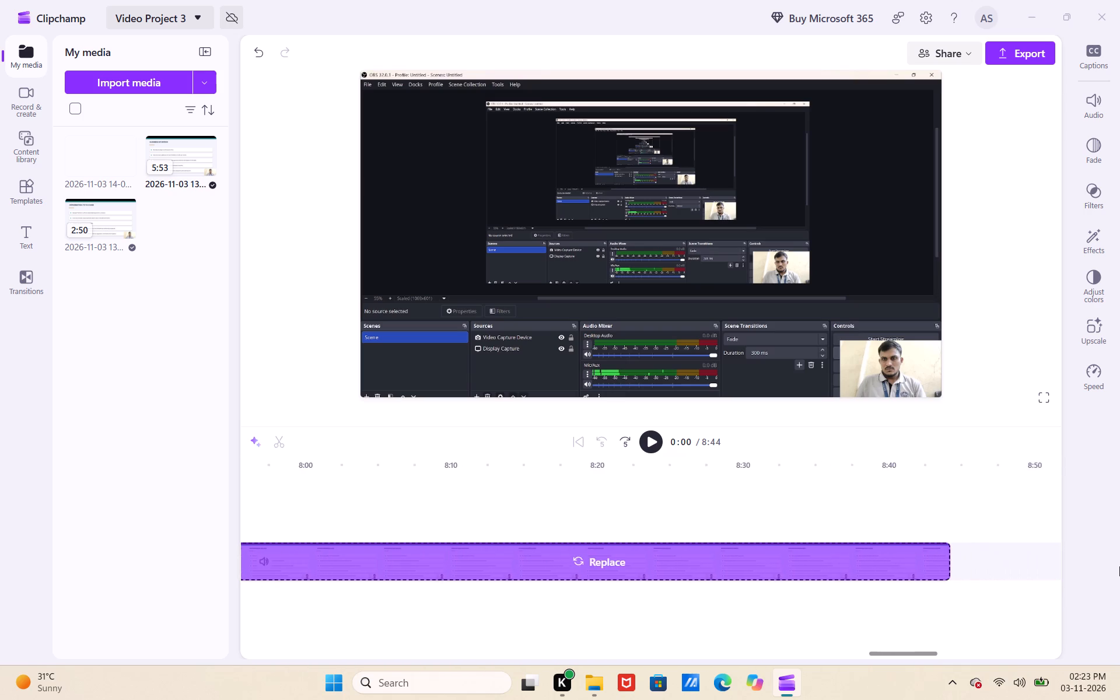
left_click_drag(1119, 566, 676, 567)
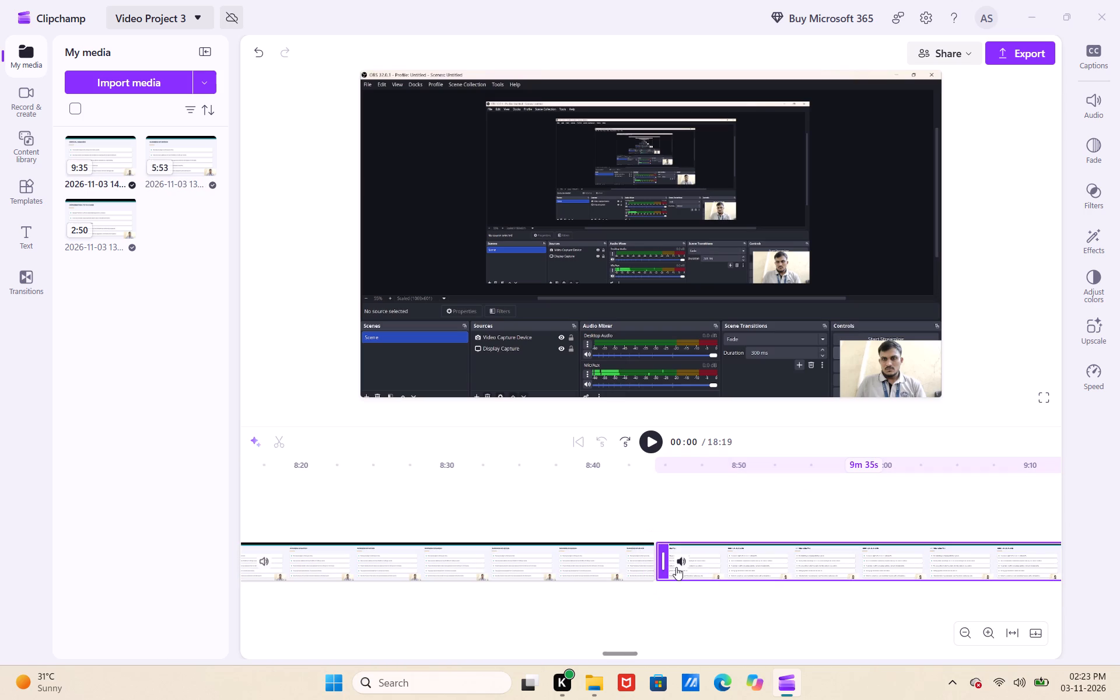
Play the opening of the first clip and split it at about 0:04 and again at about 0:06, then pause.
scroll(488, 505, "right", 19)
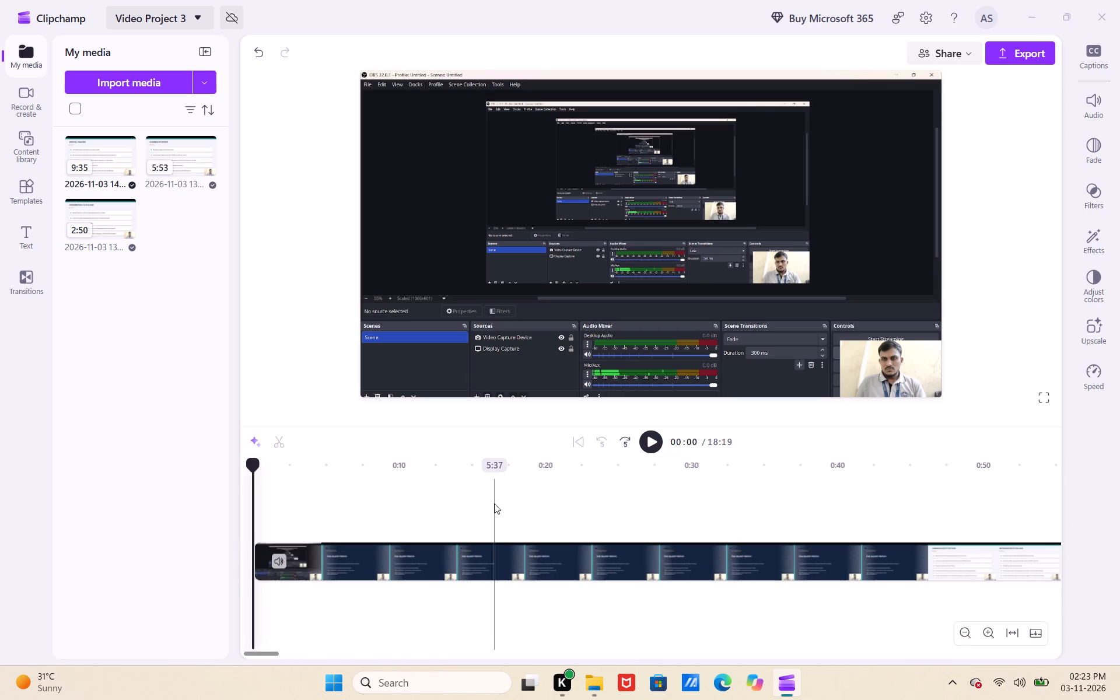
scroll(494, 503, "right", 7)
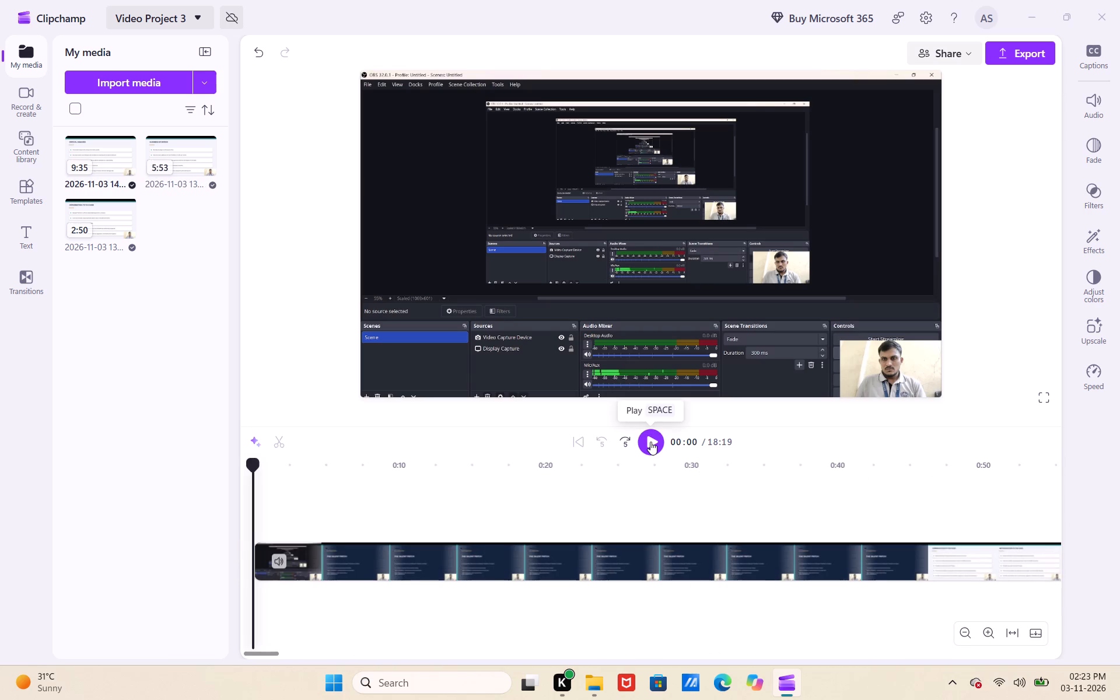
left_click(650, 442)
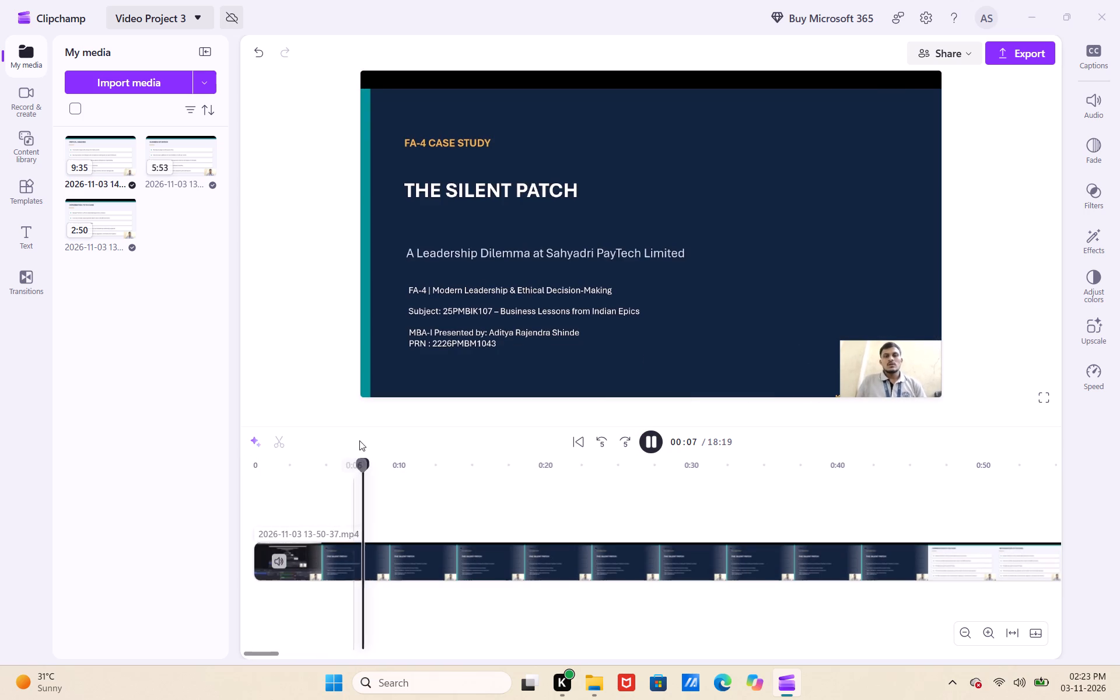
left_click_drag(370, 460, 345, 471)
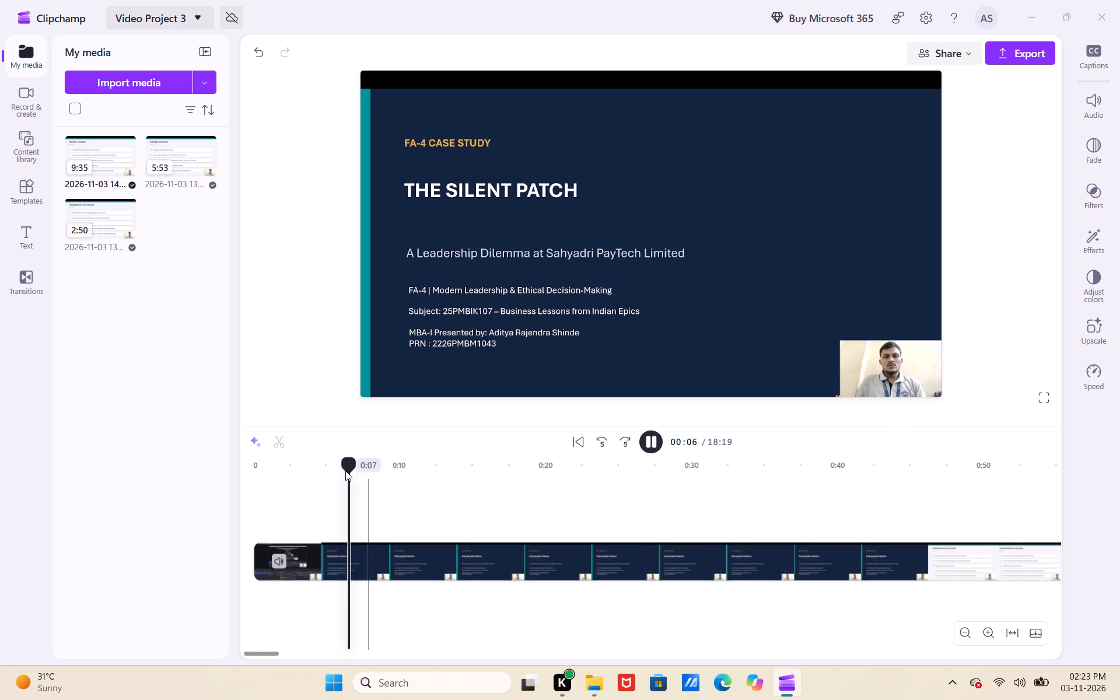
left_click_drag(358, 470, 280, 494)
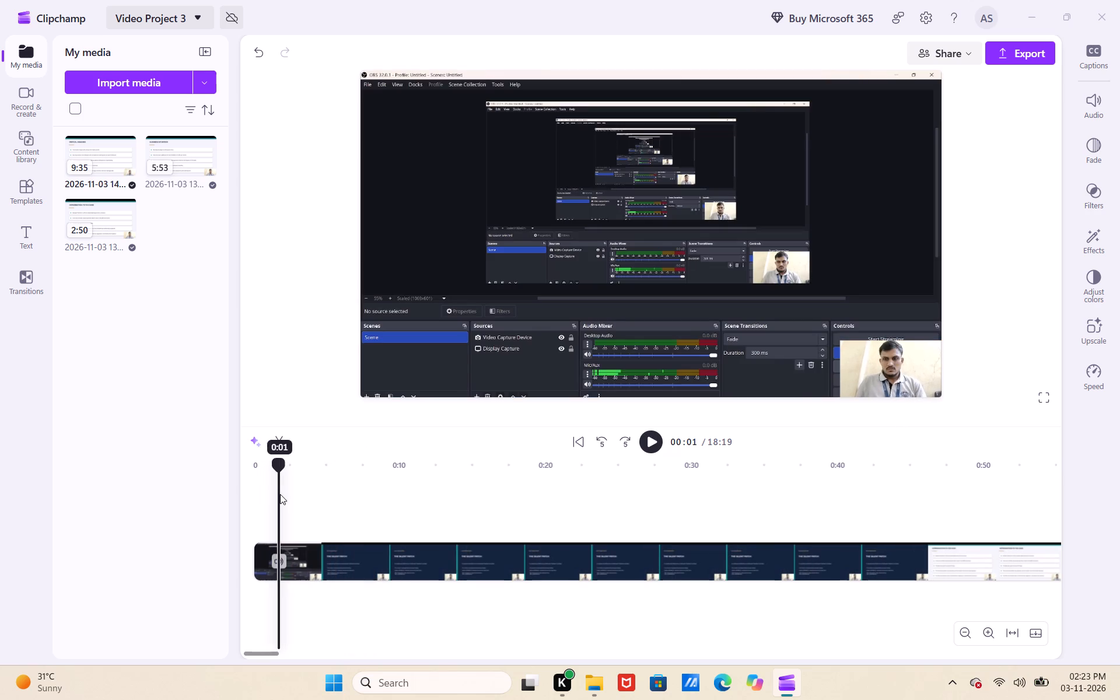
left_click_drag(280, 494, 281, 495)
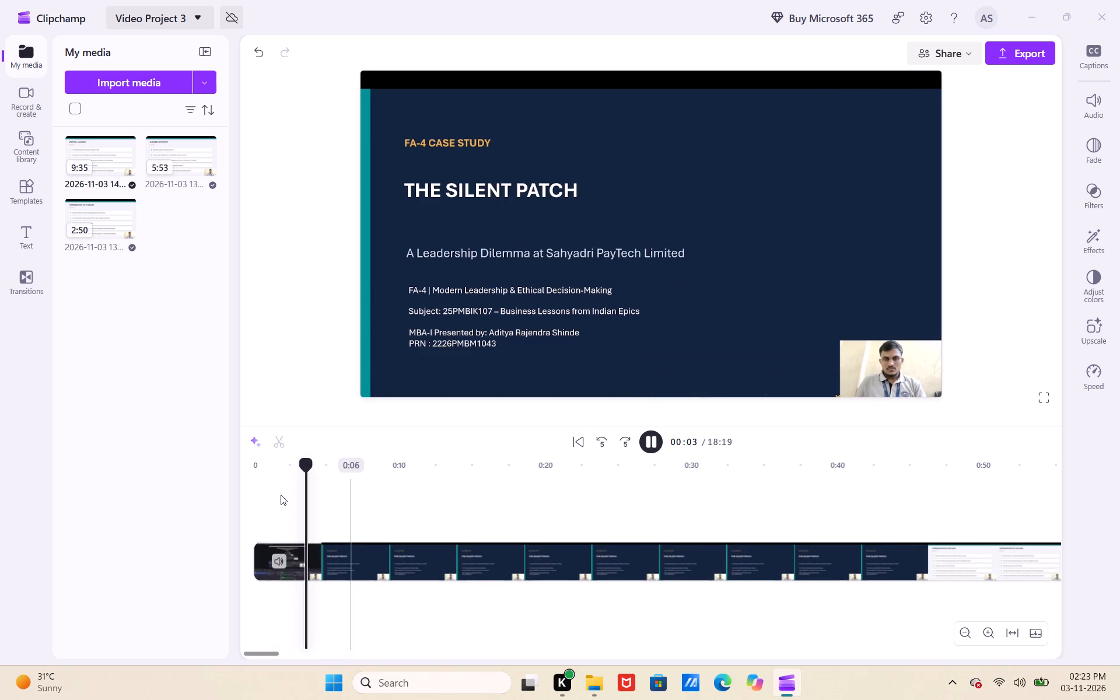
key("s")
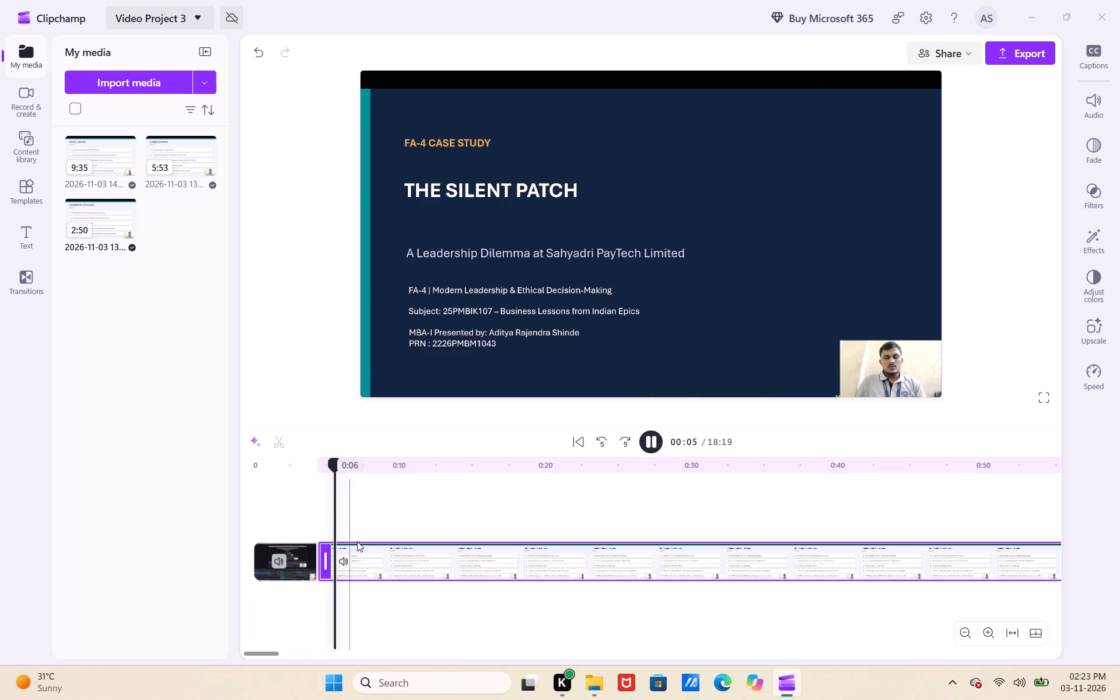
key("s")
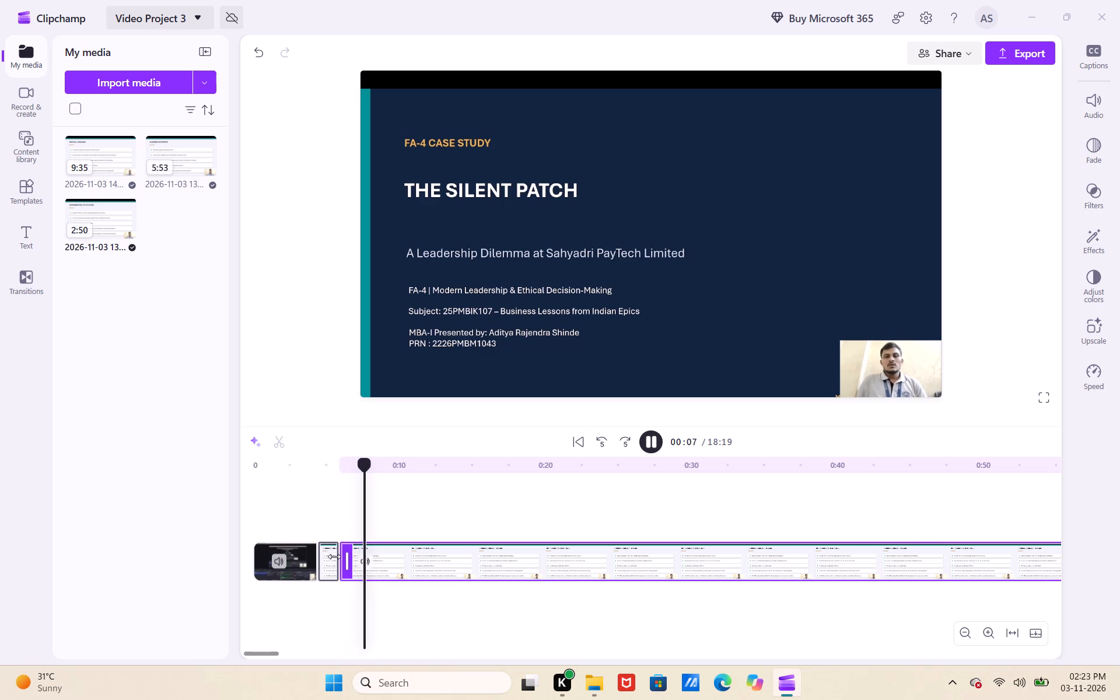
key("space")
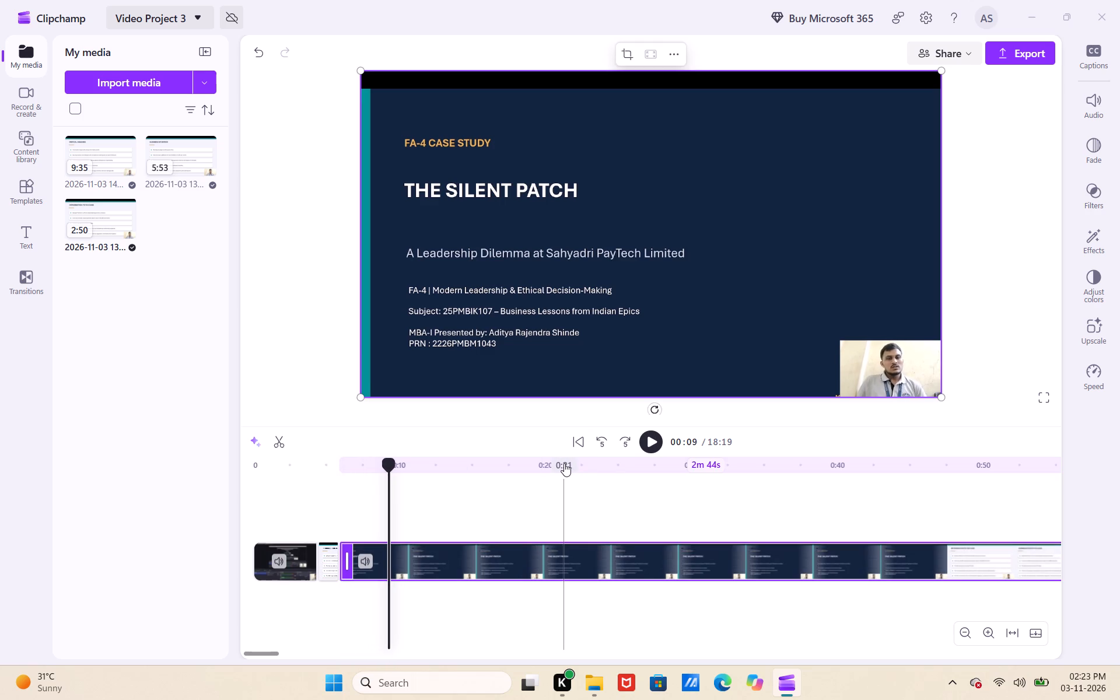
Delete the two short opening pieces before the title slide section and close the gap at the timeline's start.
left_click(292, 563)
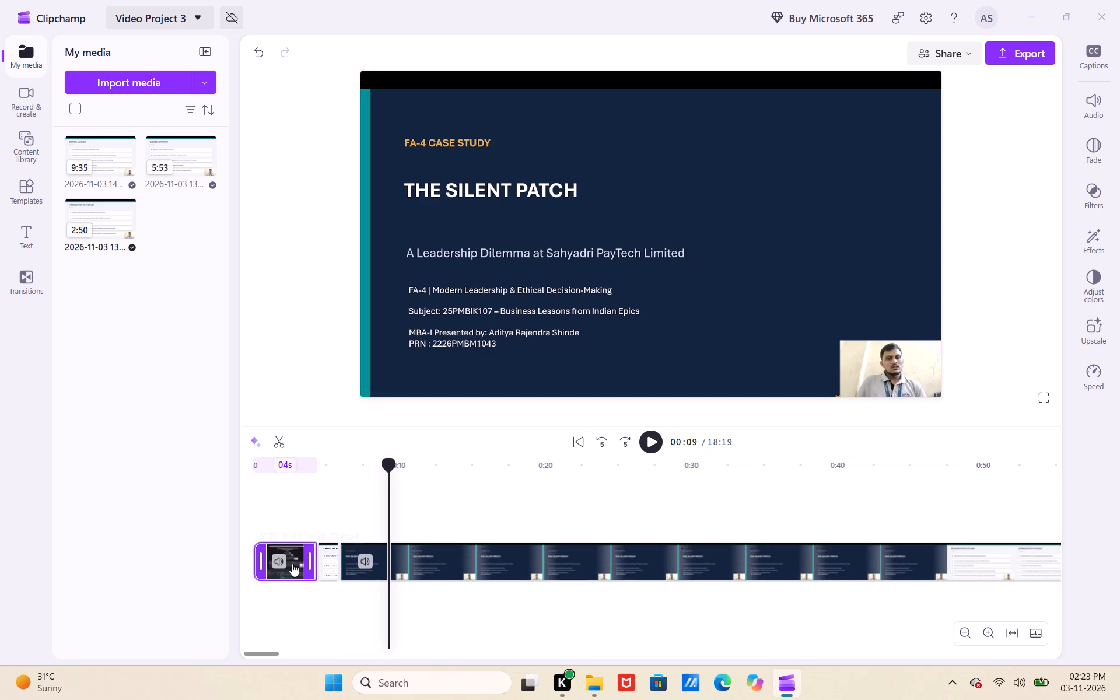
key("BackSpace")
double_click(292, 563)
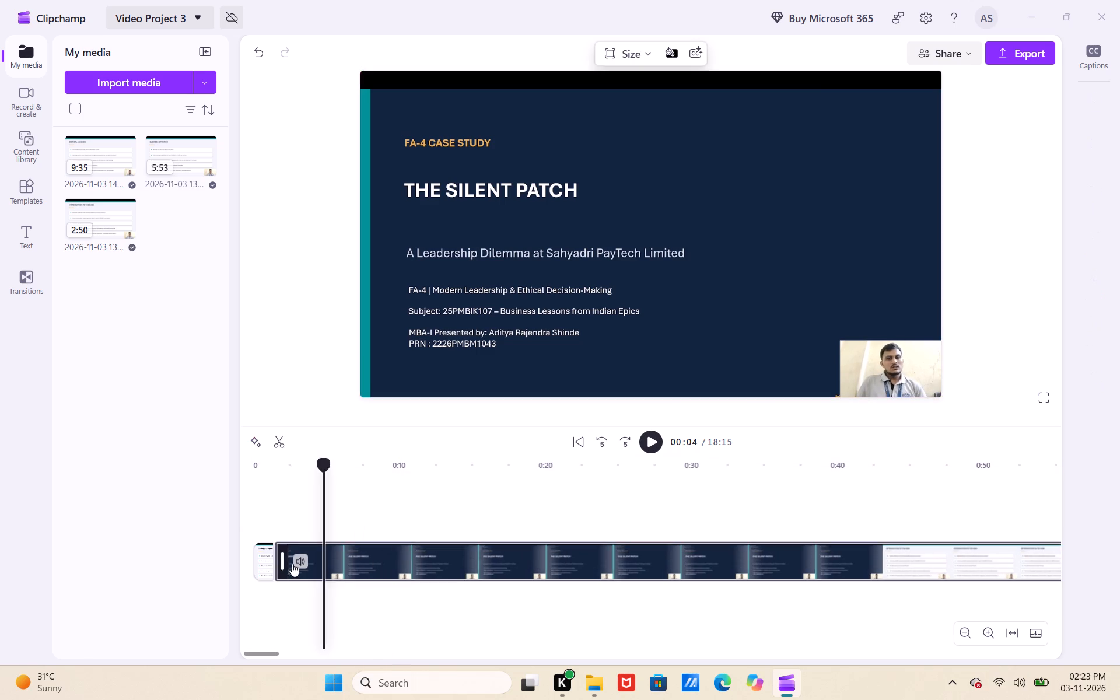
left_click(258, 563)
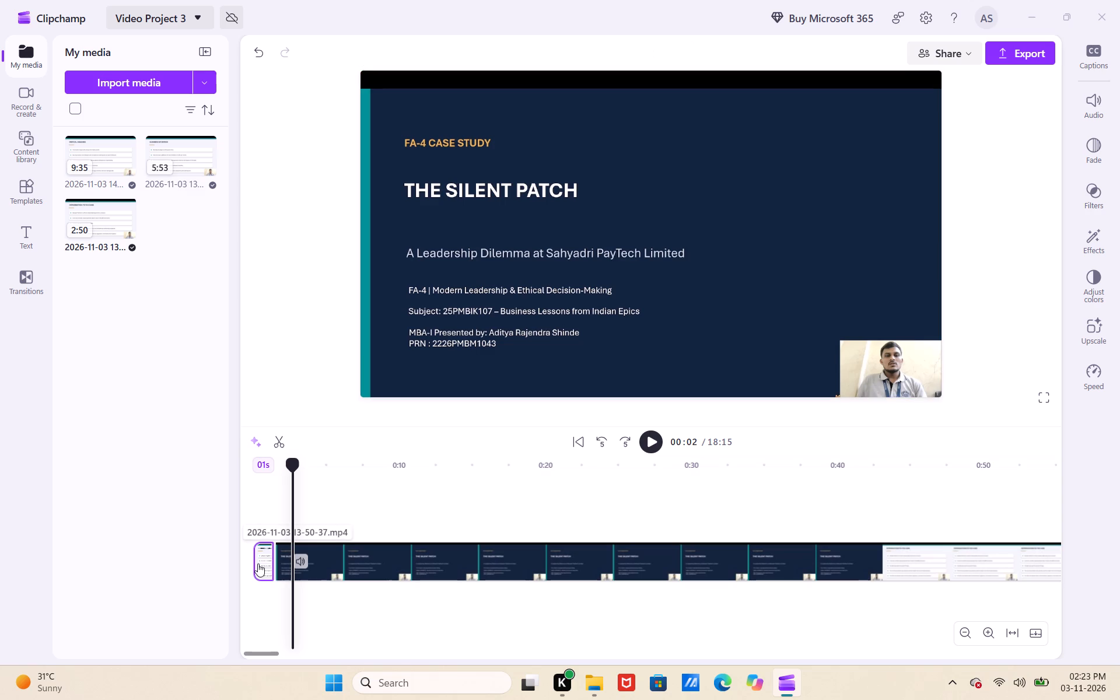
double_click(258, 563)
key("BackSpace")
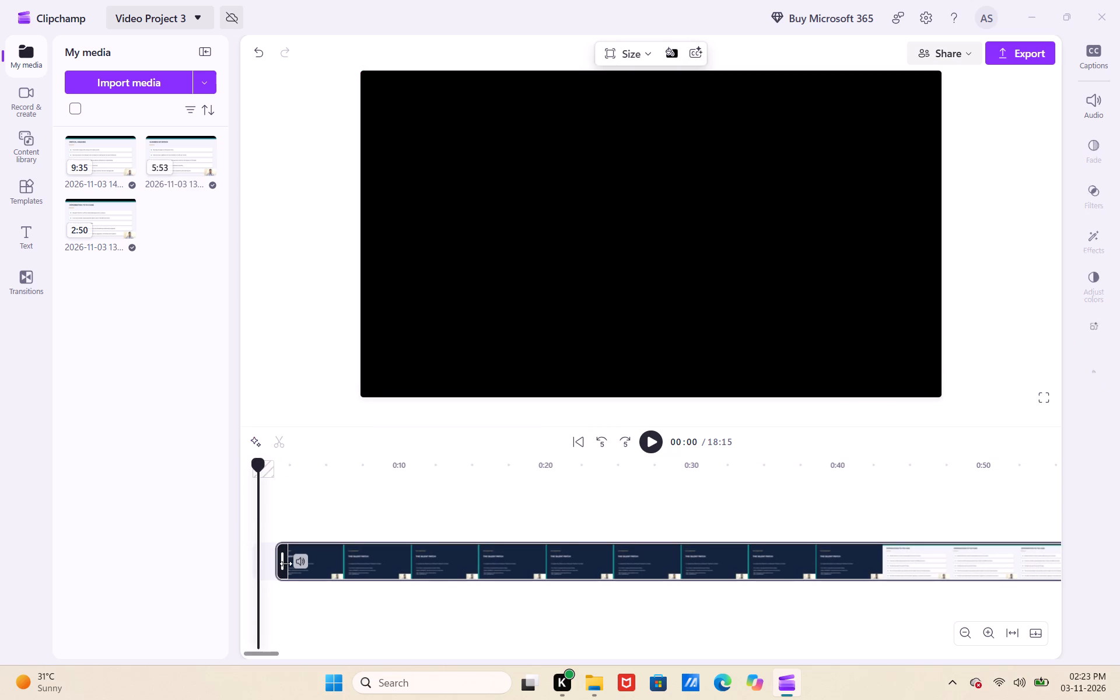
left_click(267, 556)
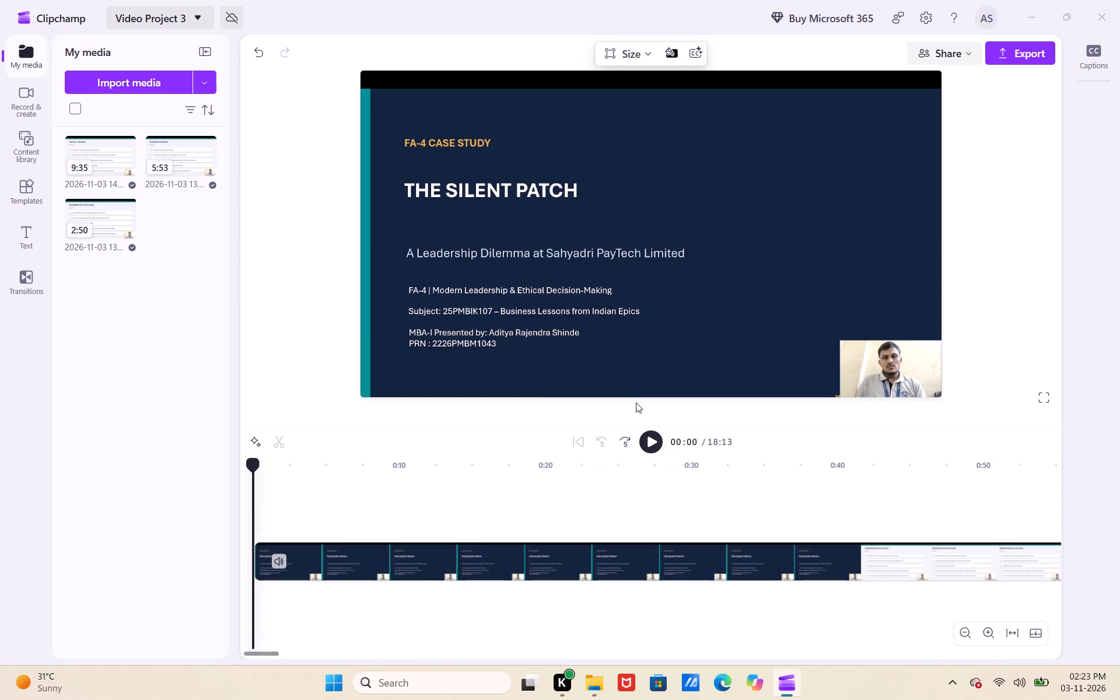
Play the video from the start and examine the closing part of the 13-50-37 clip up to the next recording.
left_click(655, 442)
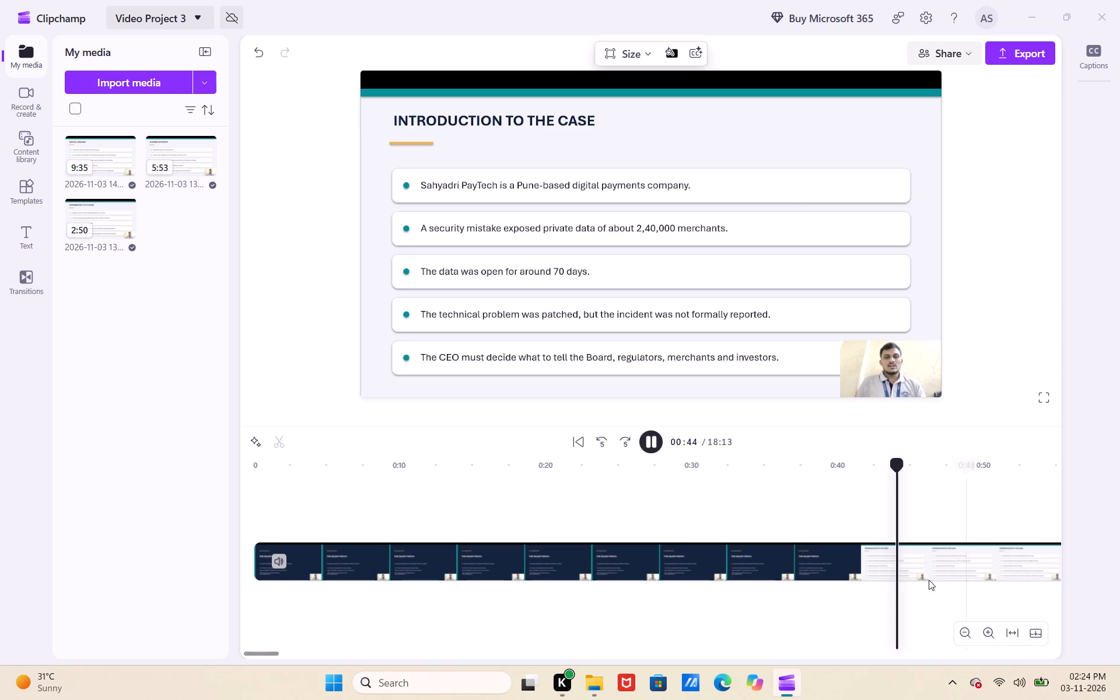
scroll(927, 577, "left", 11)
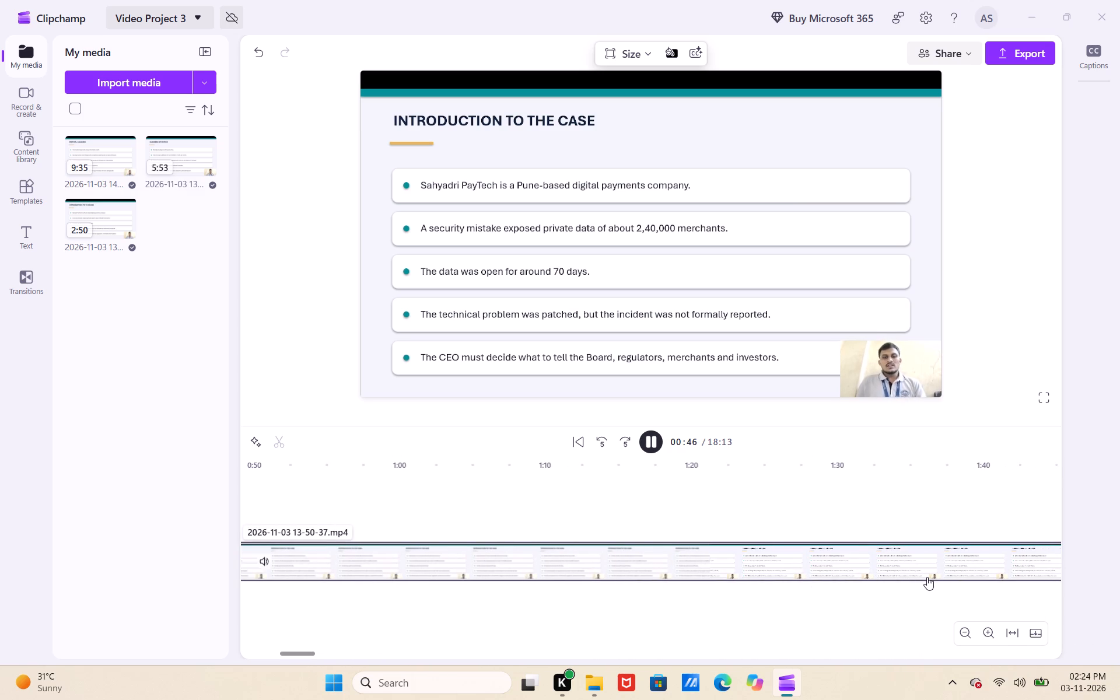
scroll(927, 577, "left", 9)
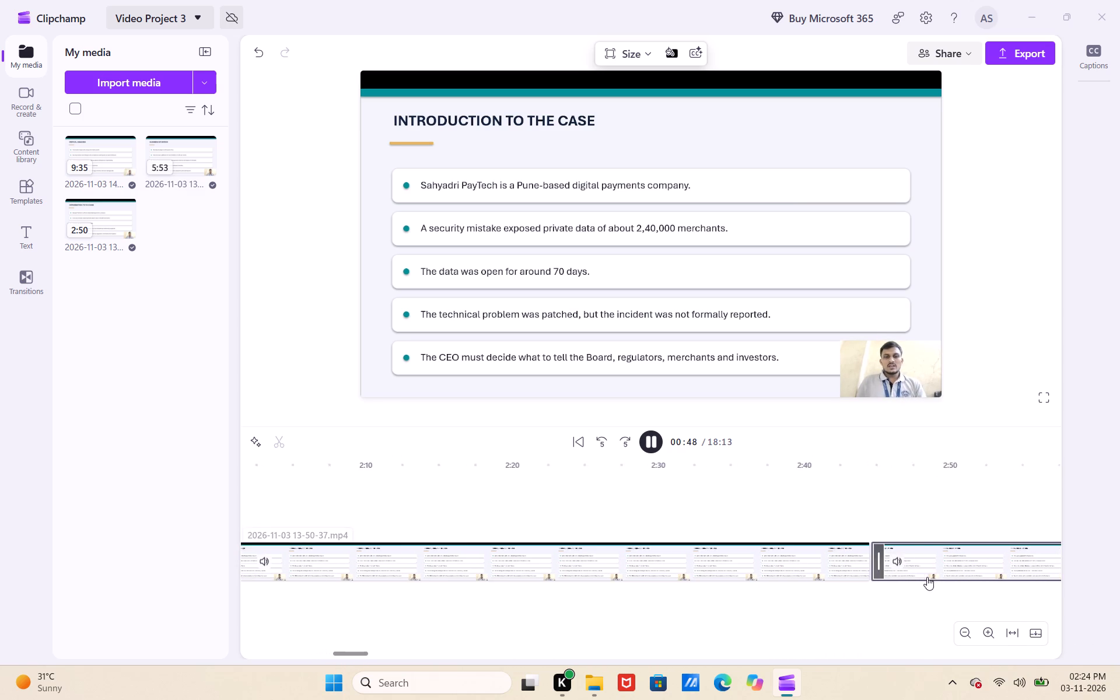
left_click(746, 572)
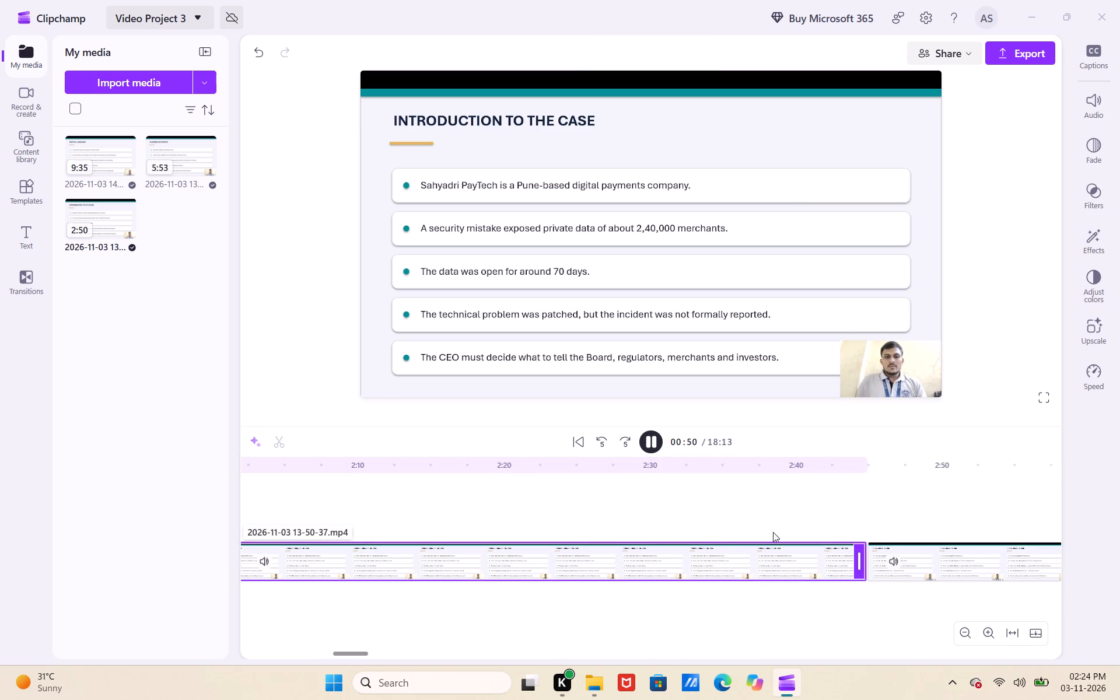
left_click(784, 485)
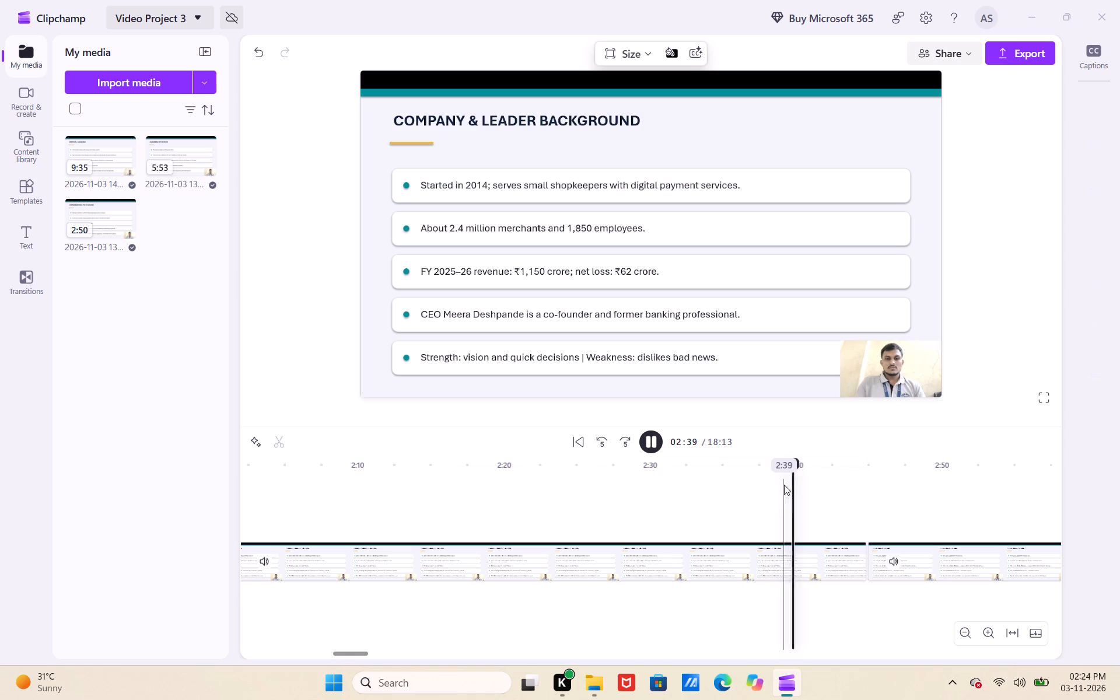
left_click_drag(806, 473, 698, 491)
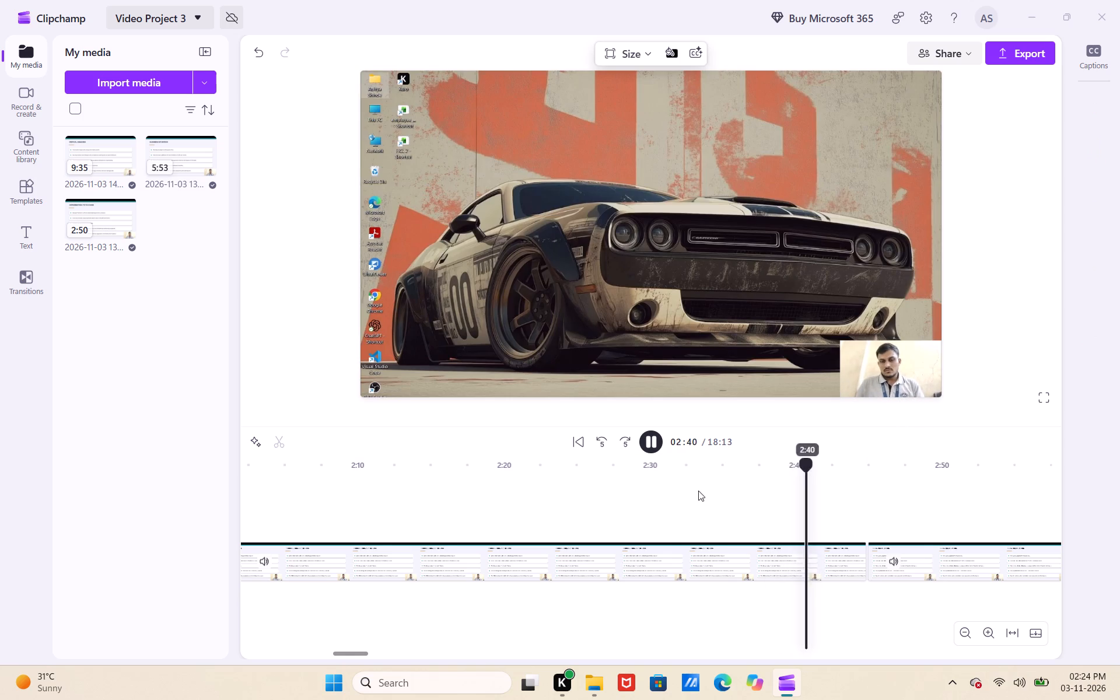
left_click_drag(698, 491, 555, 507)
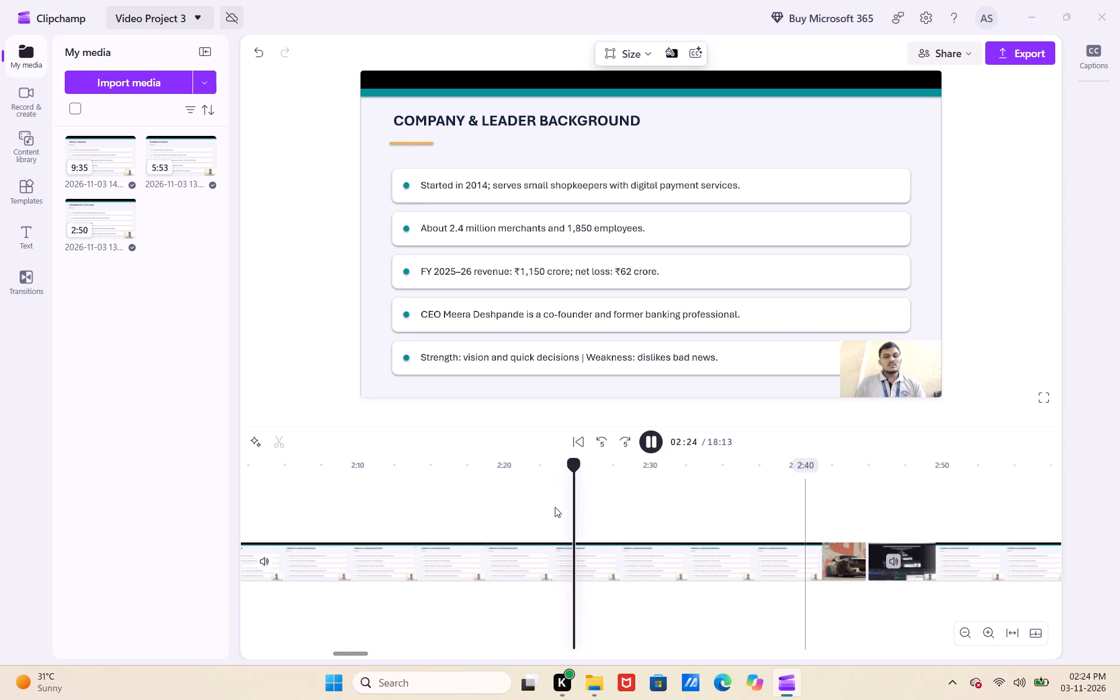
Split the 13-50-37 clip at about 2:03, where the Introduction to the Case slide ends, delete the remainder and close the gap.
scroll(587, 473, "right", 3)
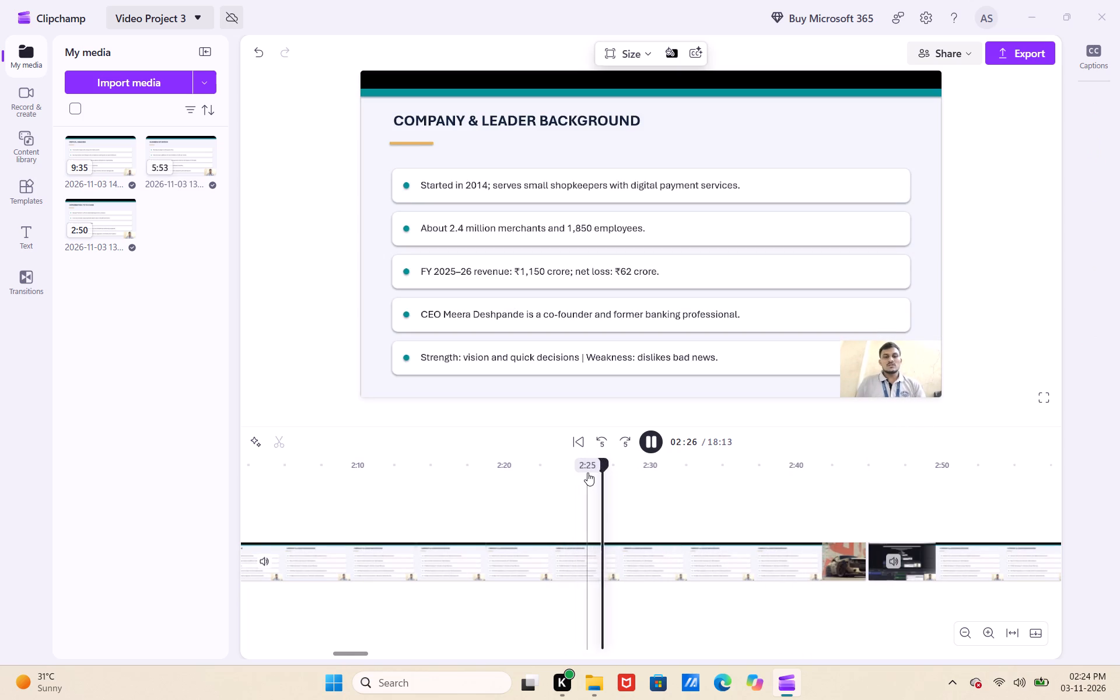
scroll(587, 473, "down", 2, "ctrl")
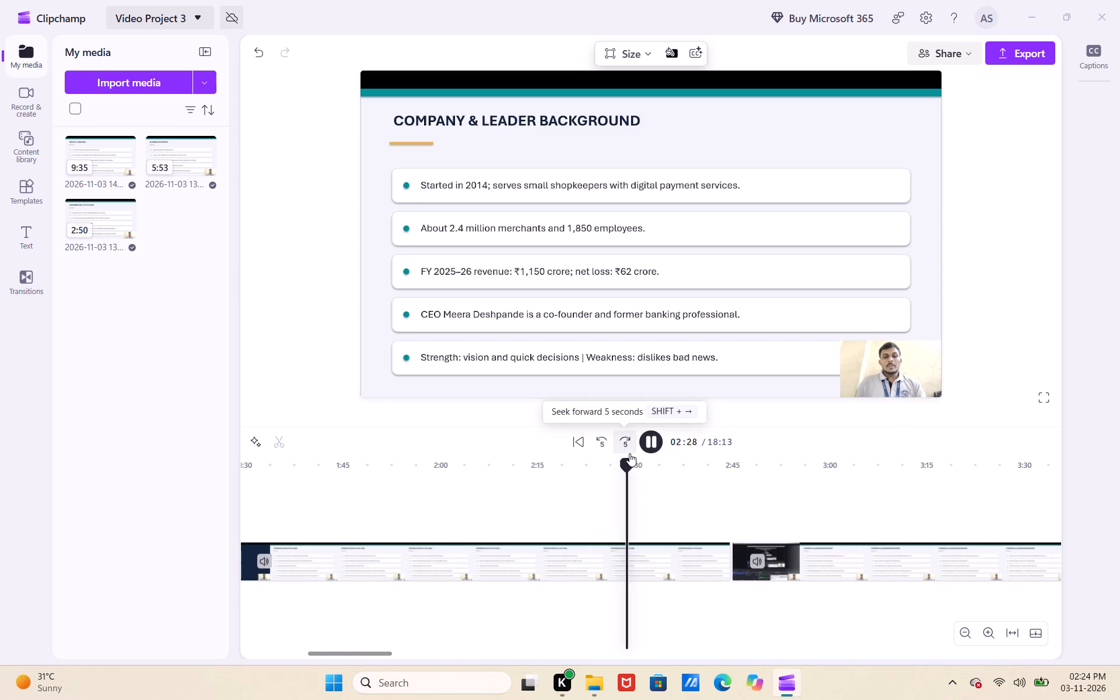
left_click_drag(629, 453, 432, 456)
left_click(432, 456)
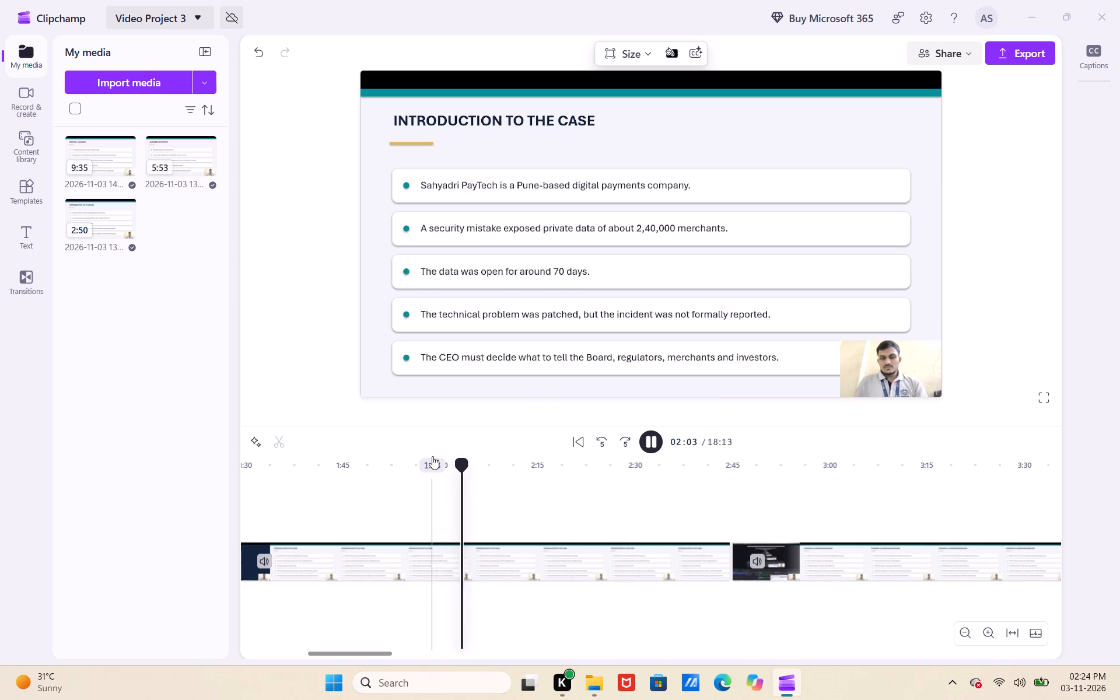
left_click(478, 465)
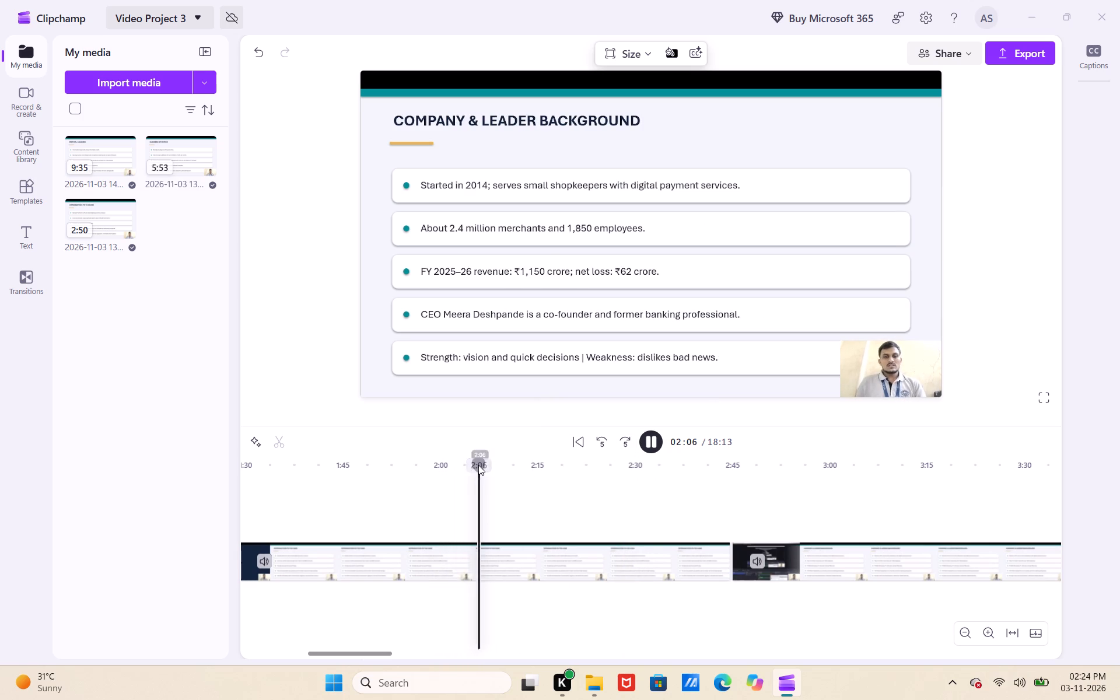
left_click_drag(478, 465, 457, 466)
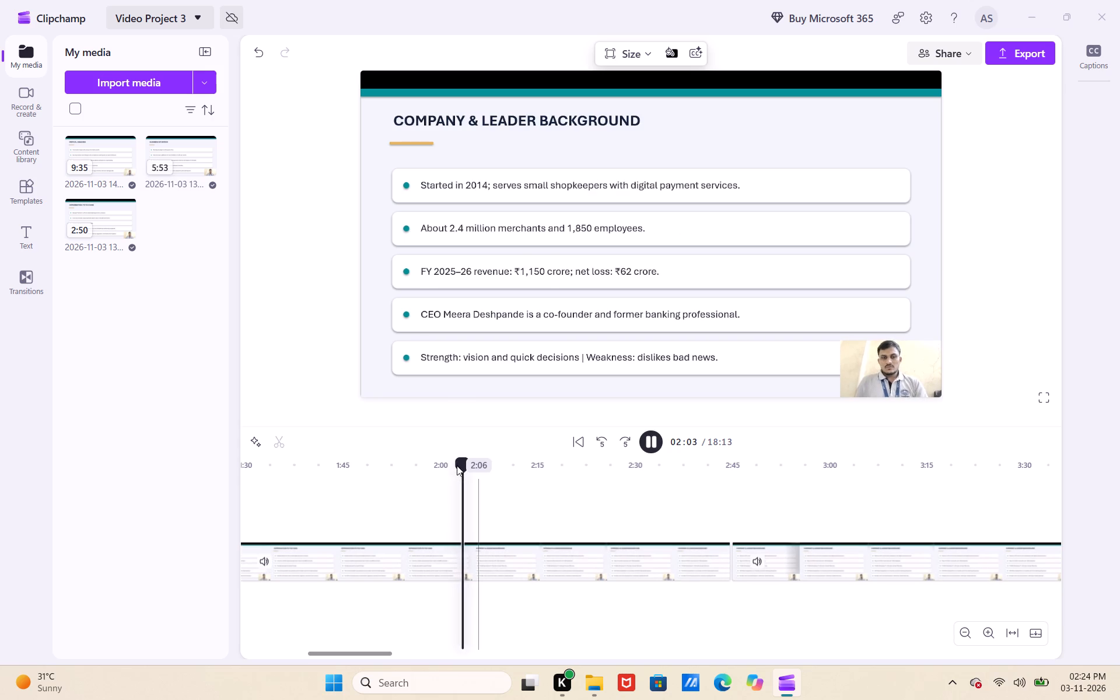
key("s")
key("BackSpace")
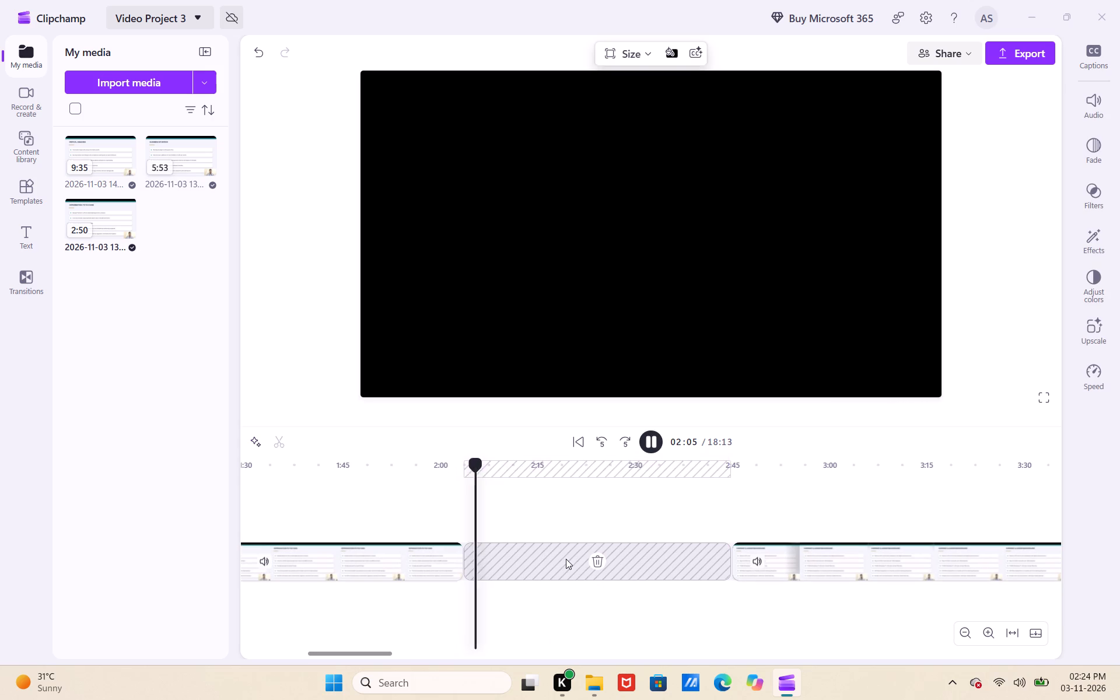
left_click(593, 559)
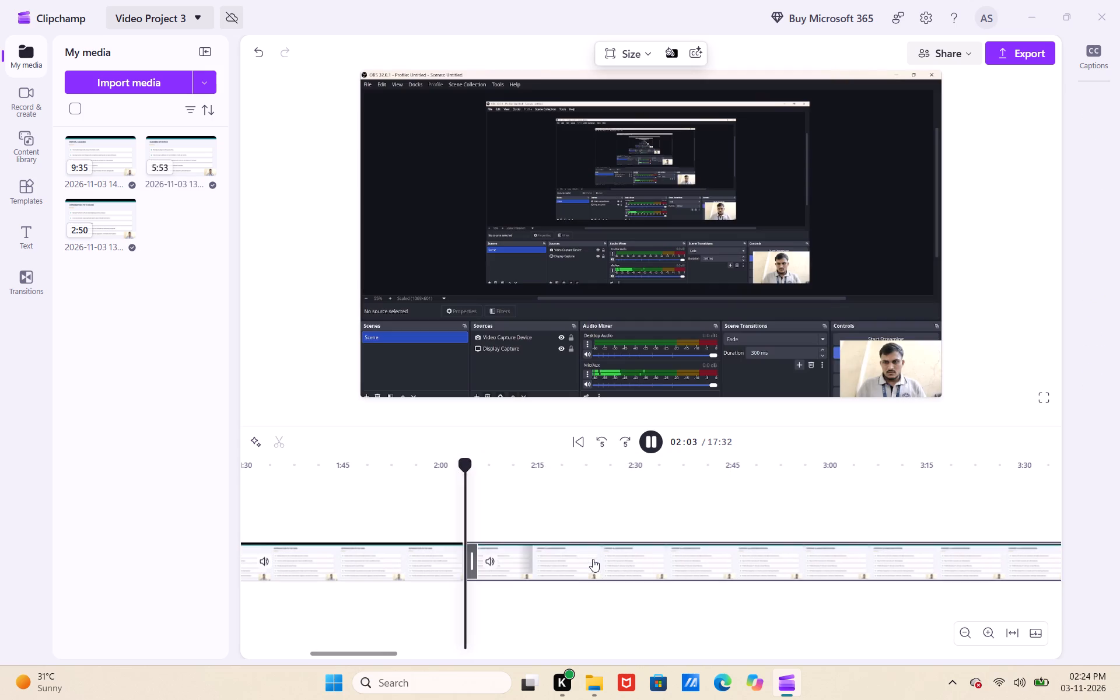
Play across the join into the 13-59-52 clip and split that clip at about 2:15, where the speaking begins.
left_click_drag(470, 472, 316, 470)
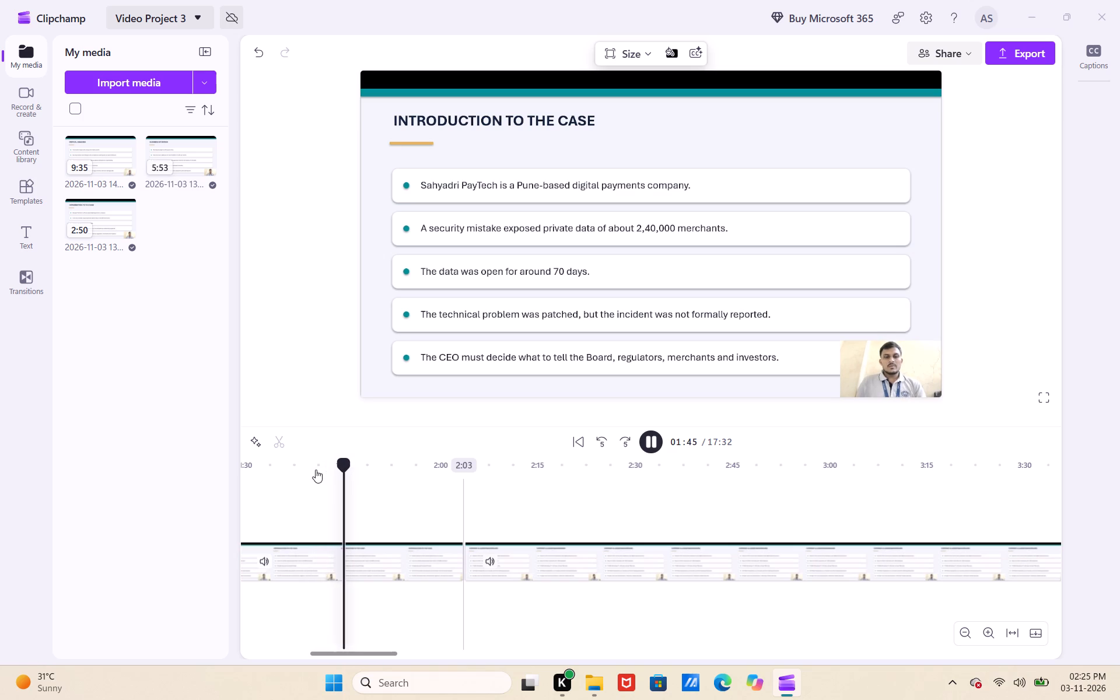
left_click(498, 555)
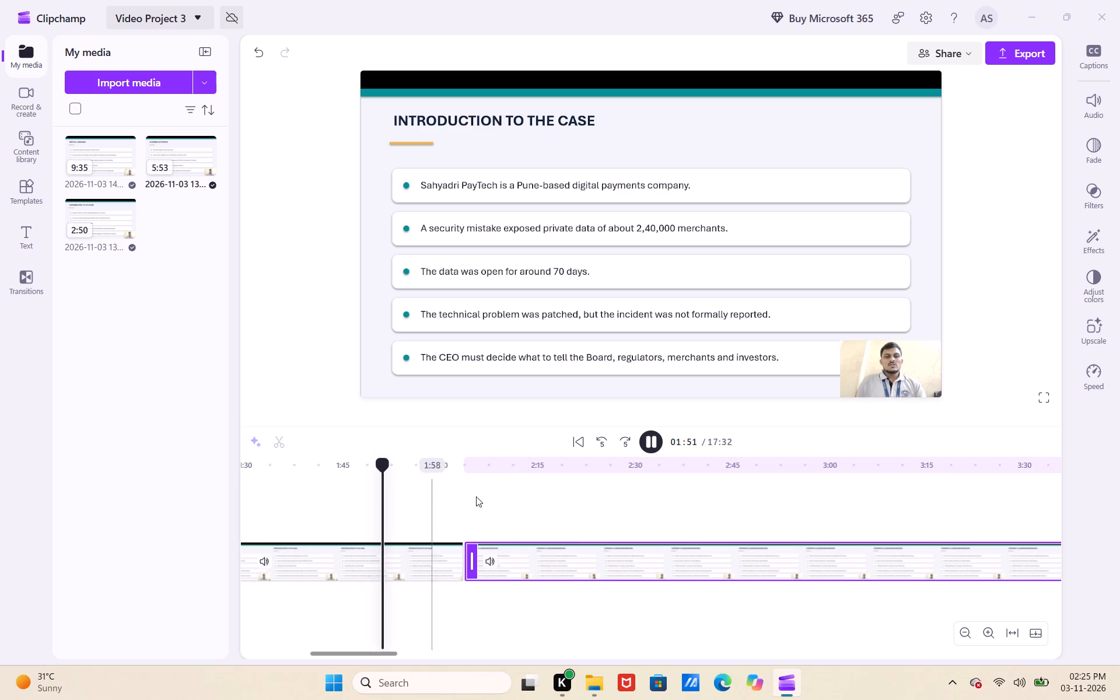
left_click(483, 498)
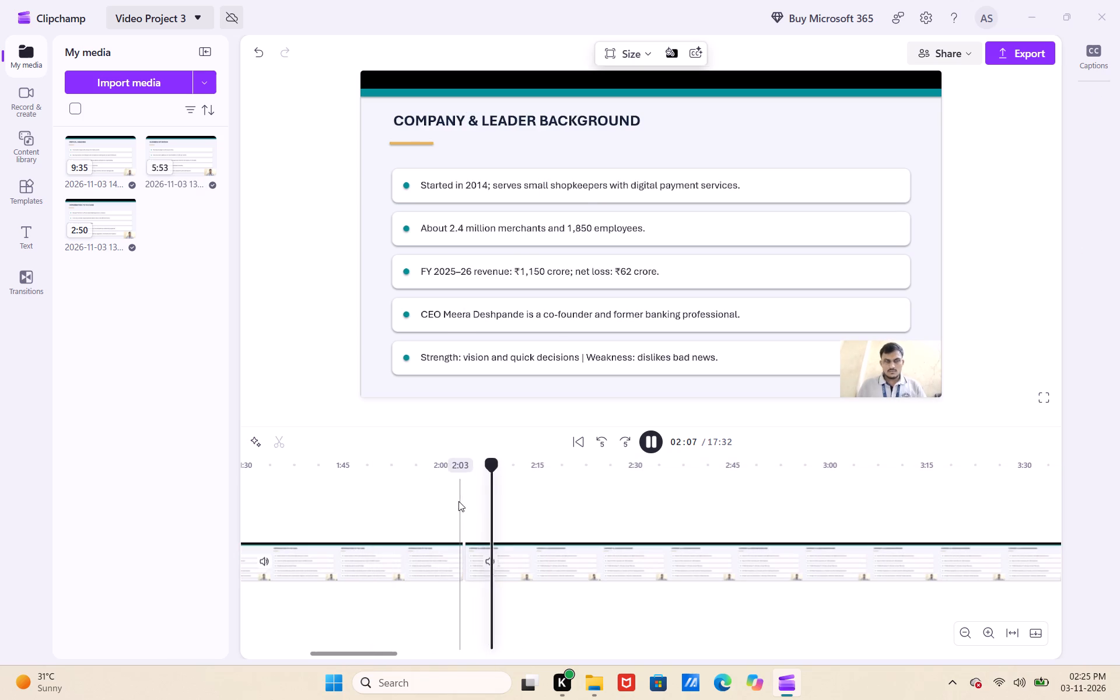
left_click_drag(496, 477, 528, 503)
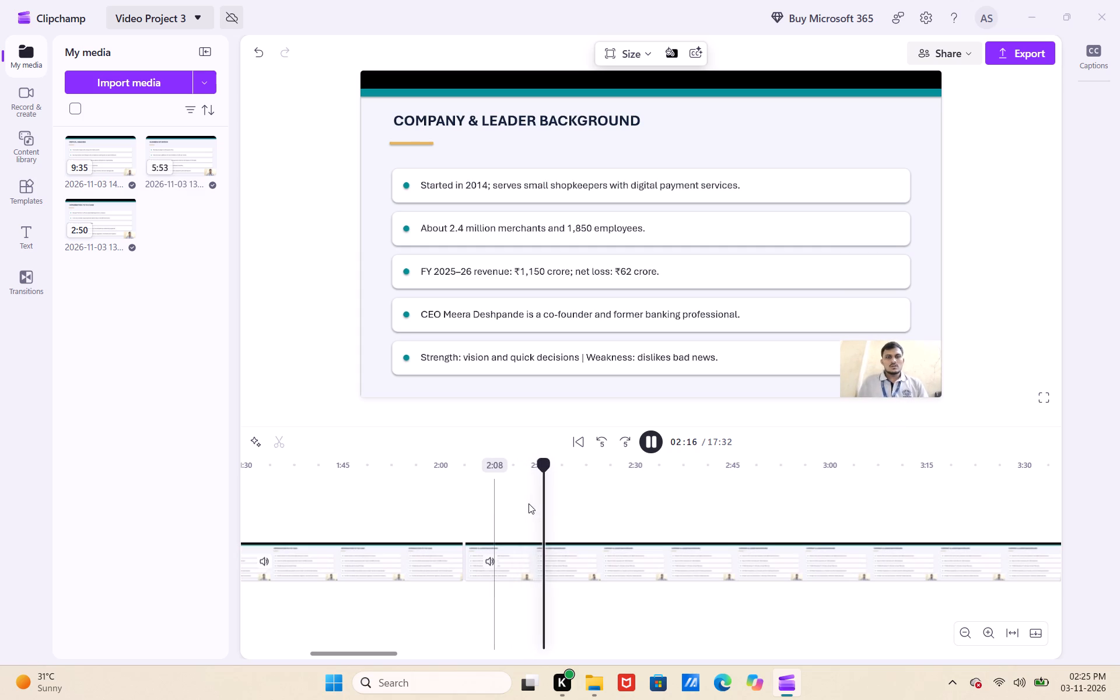
left_click_drag(556, 463, 523, 454)
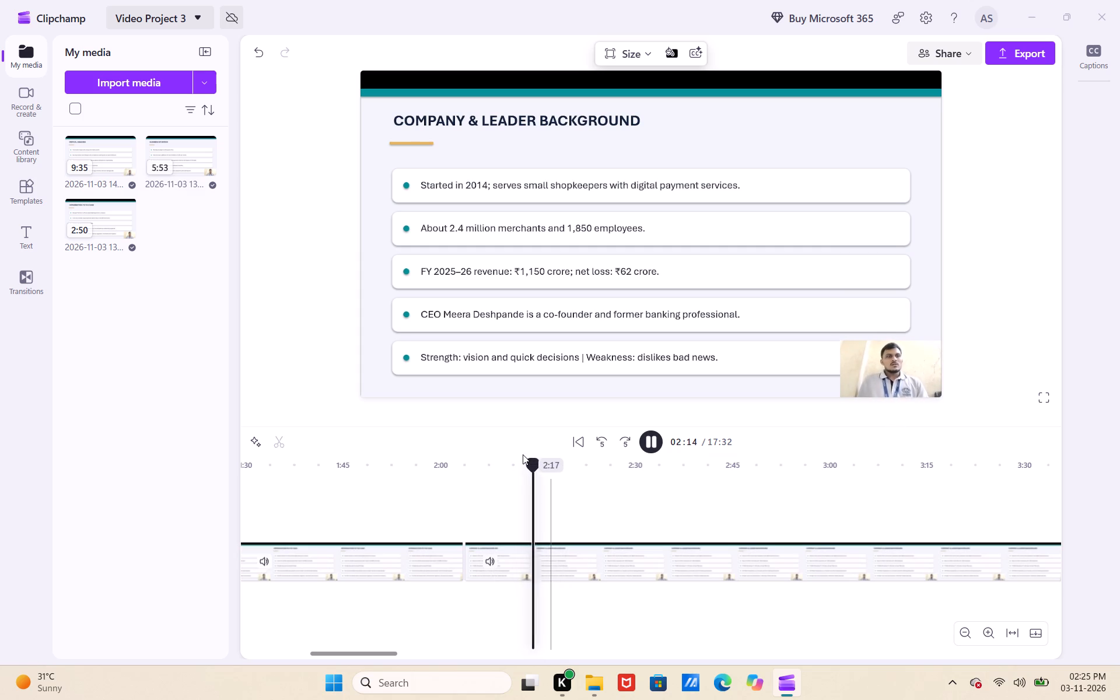
key("s")
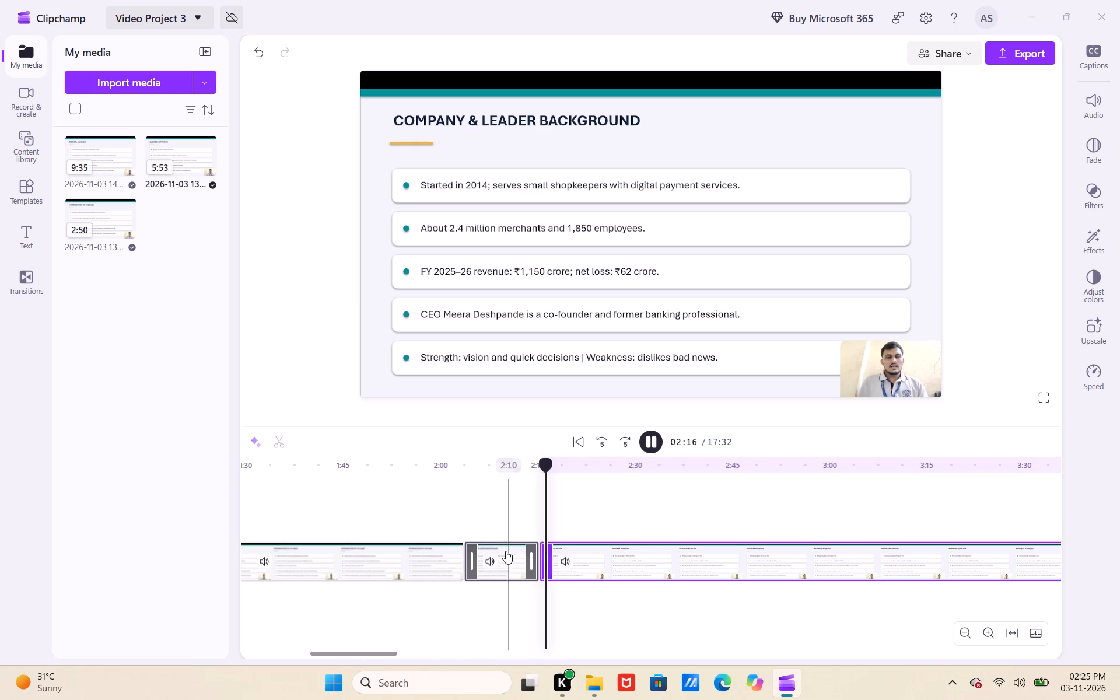
Delete the short opening piece of the 13-59-52 clip before the split and close the gap.
key("BackSpace")
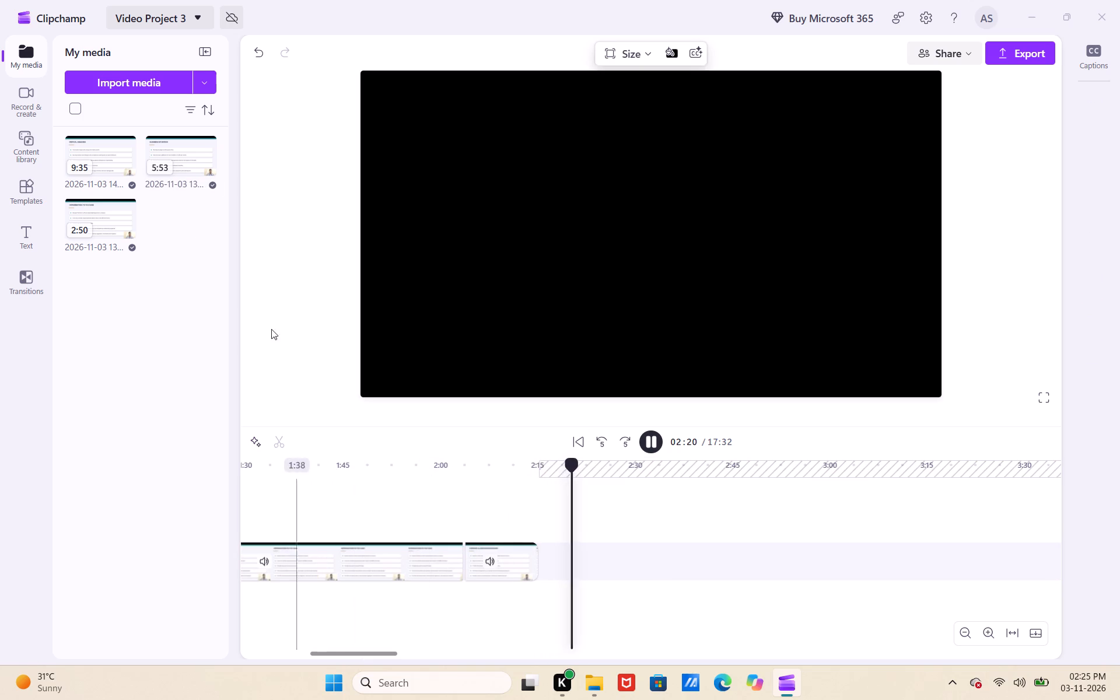
left_click(258, 48)
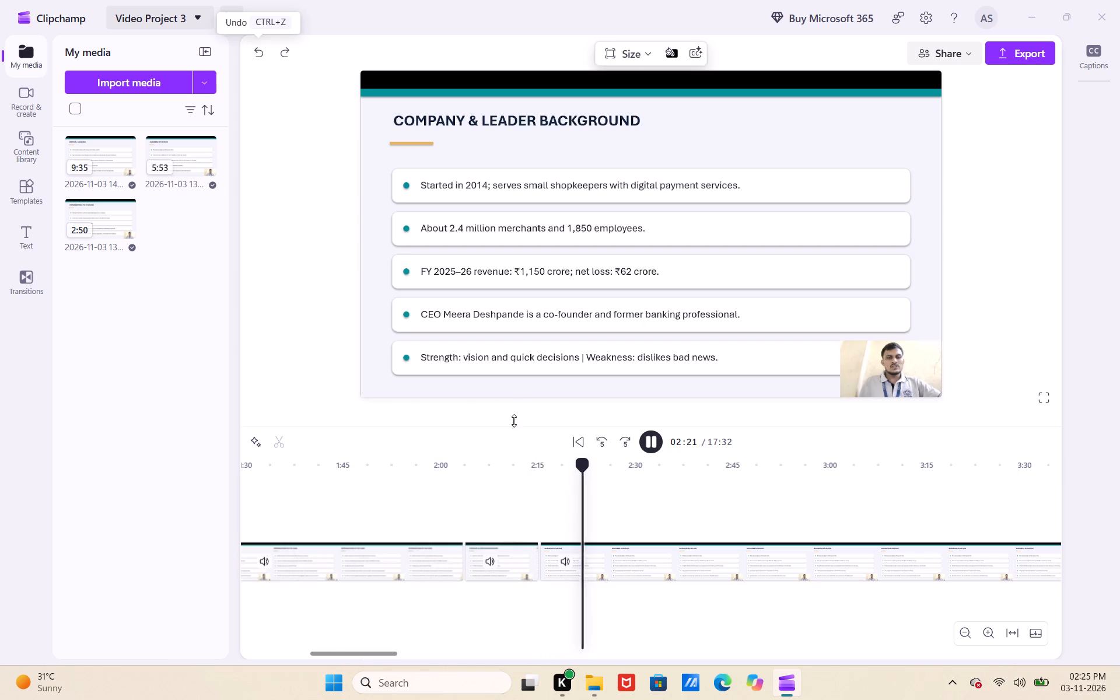
left_click(493, 534)
left_click(510, 563)
key("BackSpace")
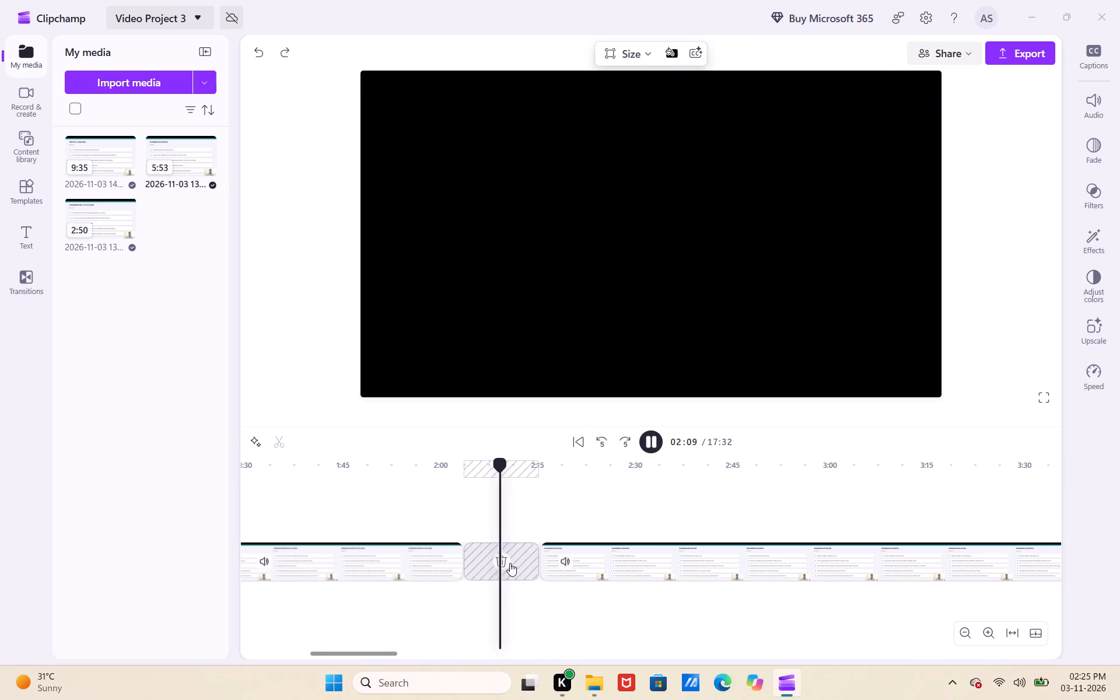
left_click(510, 563)
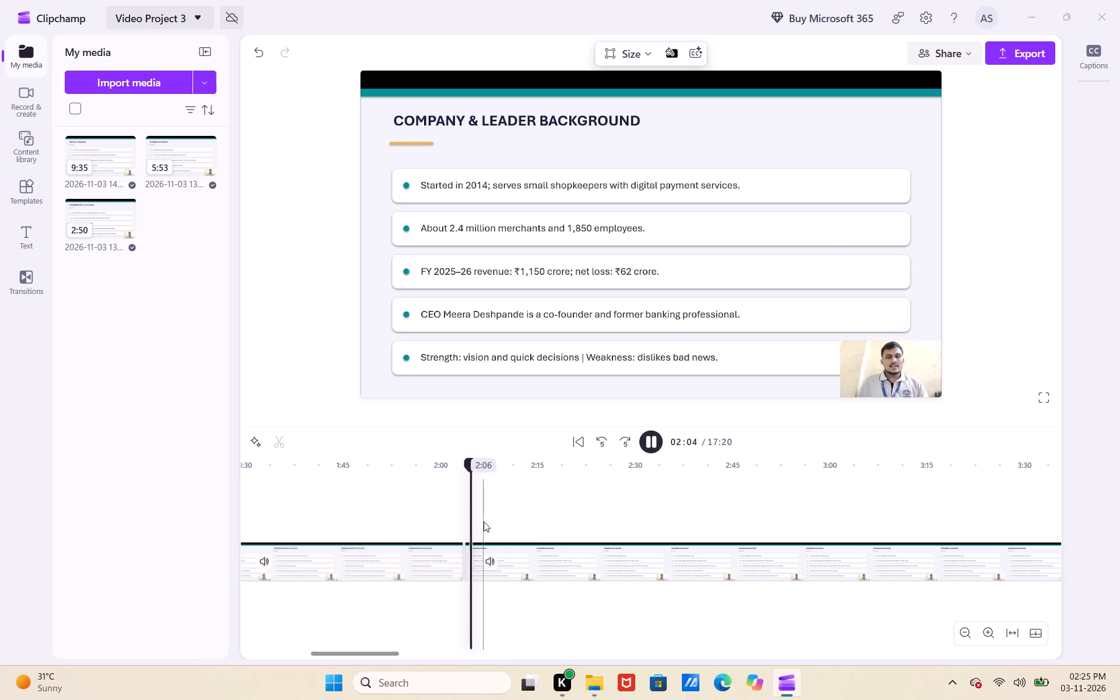
Play back the join between the 13-50-37 and 13-59-52 clips to check the transition.
left_click_drag(470, 463, 334, 490)
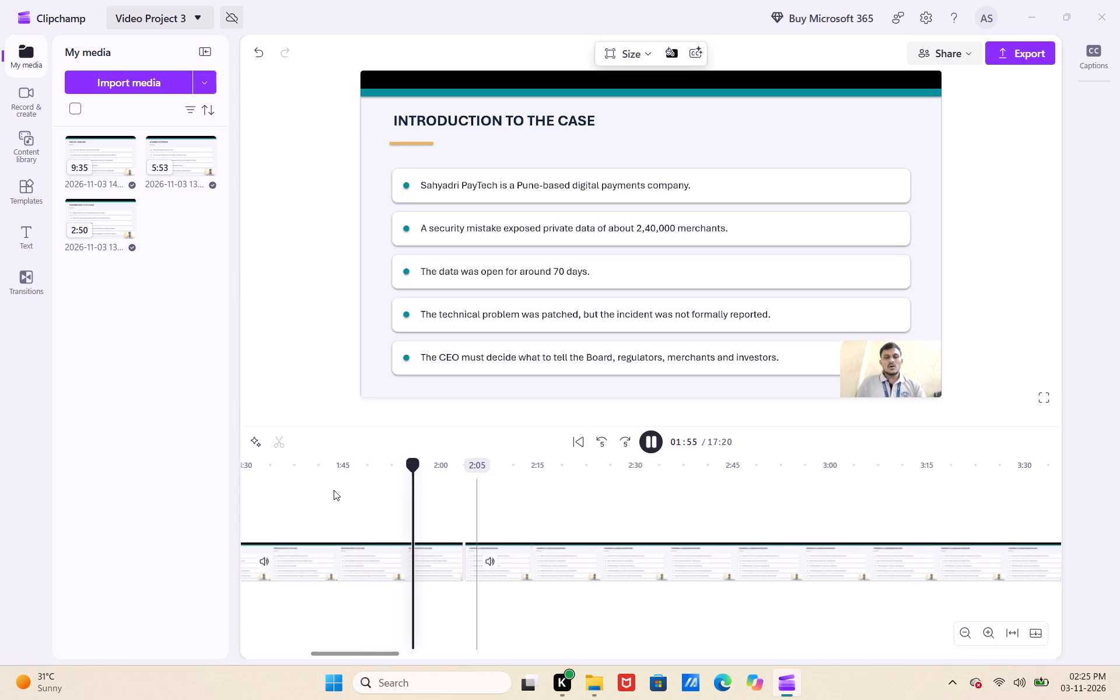
key("Return")
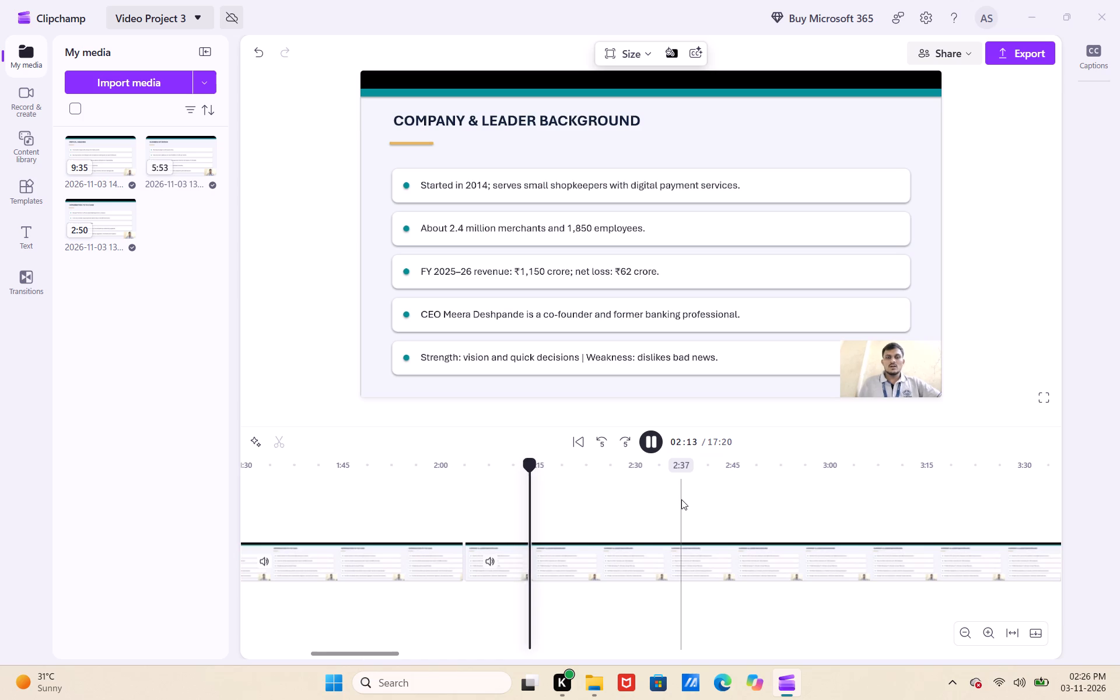
Play from about 7:35 across the join into the 14-06-40 clip to find where its speaking begins.
scroll(681, 499, "left", 2)
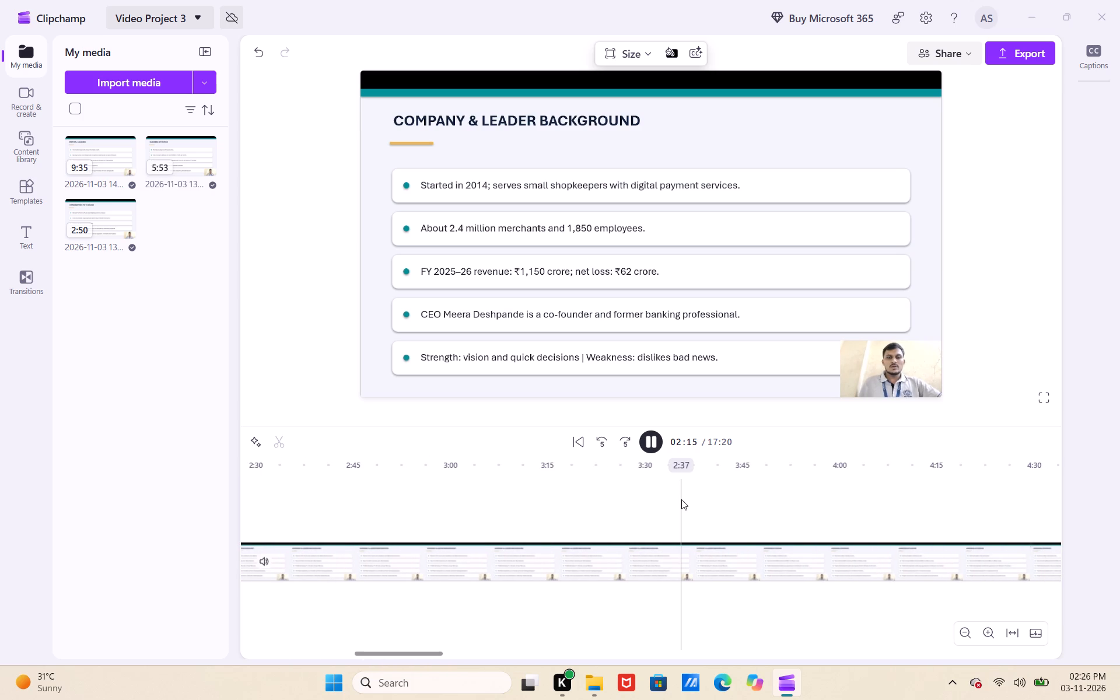
scroll(681, 499, "left", 5)
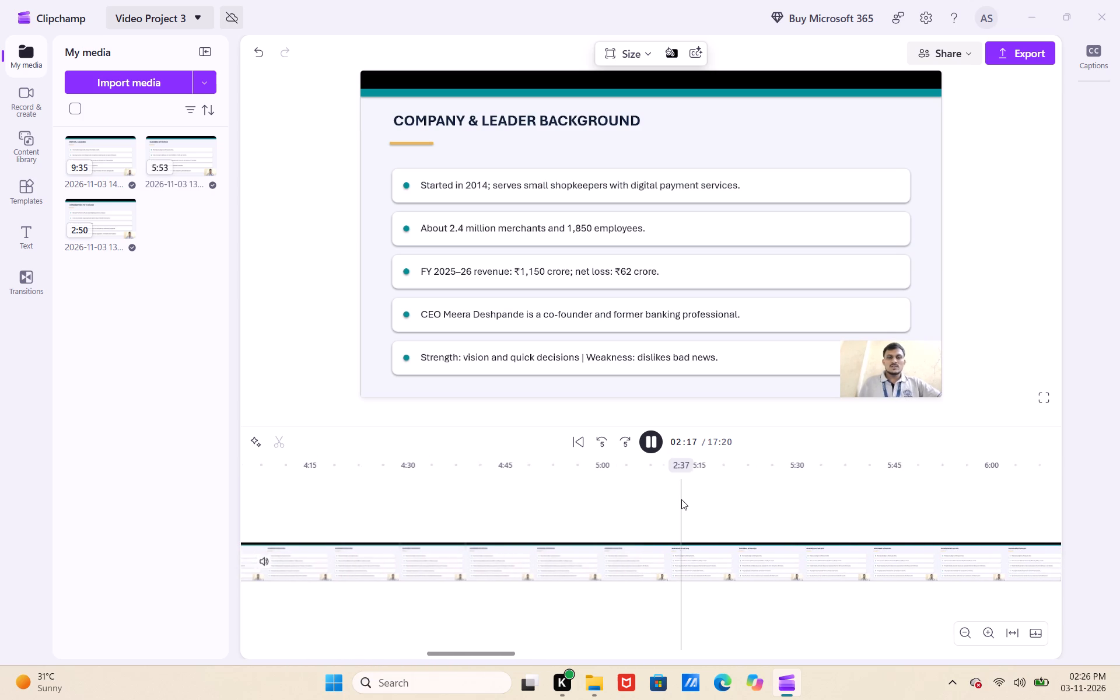
scroll(681, 499, "left", 3)
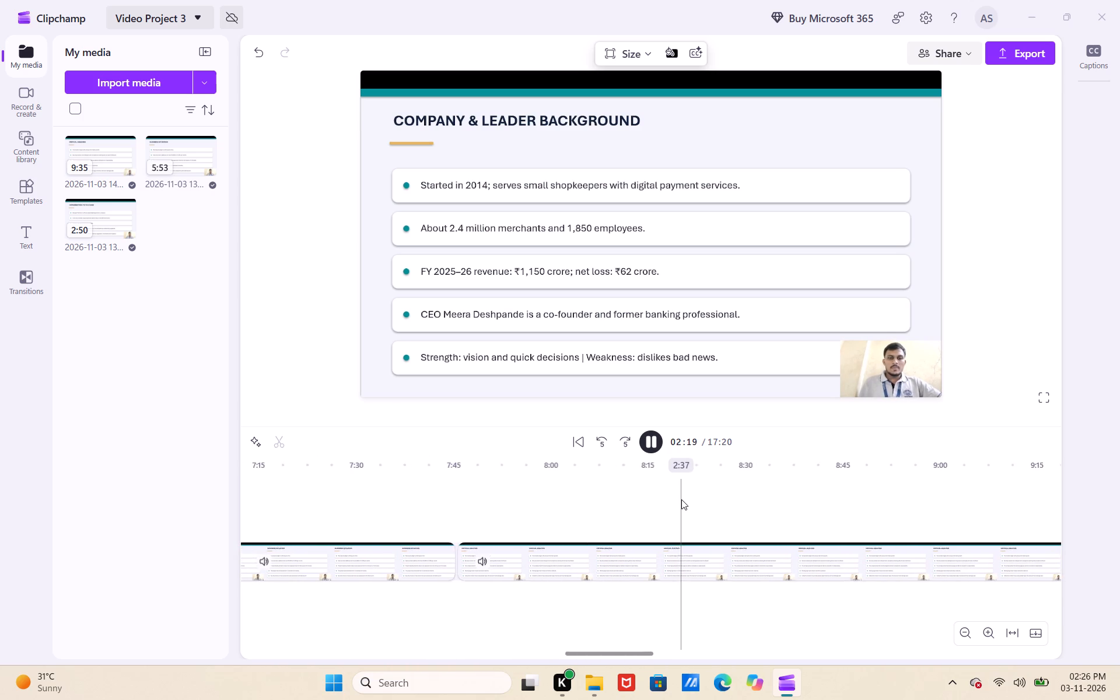
left_click(737, 573)
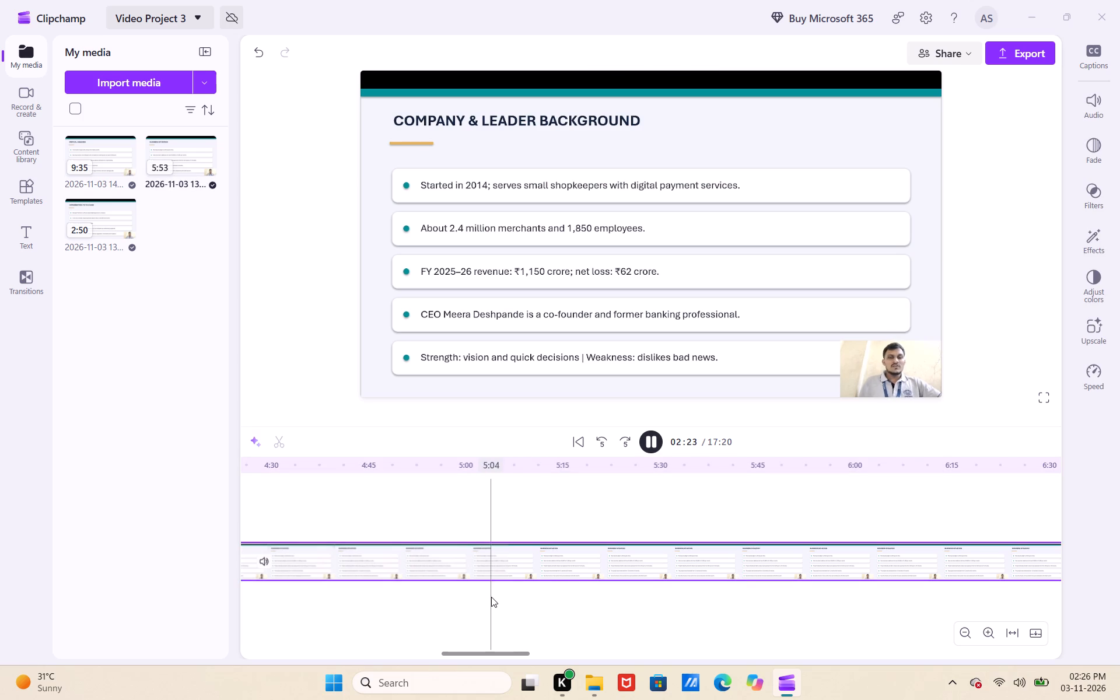
scroll(728, 654, "left", 3)
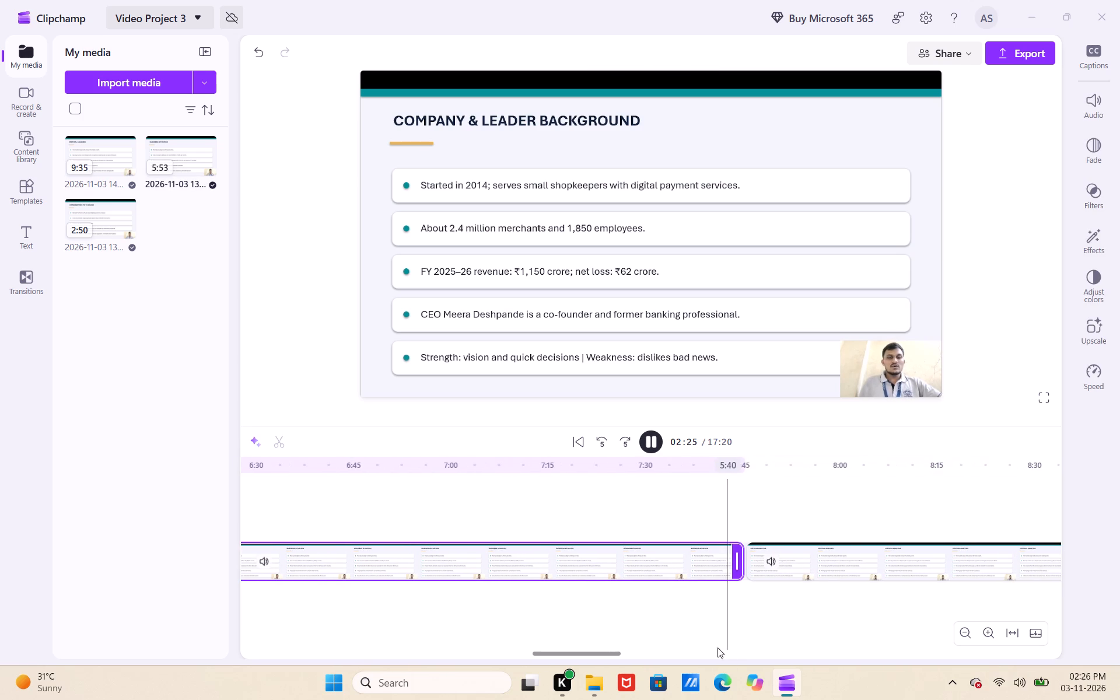
left_click(605, 570)
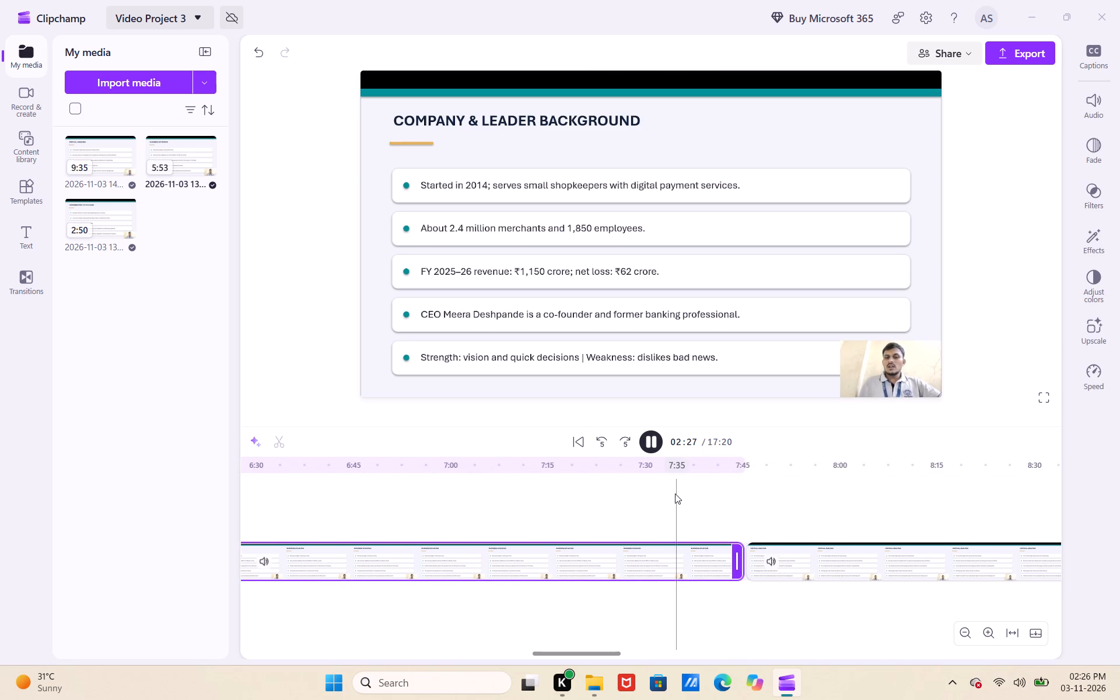
double_click(675, 494)
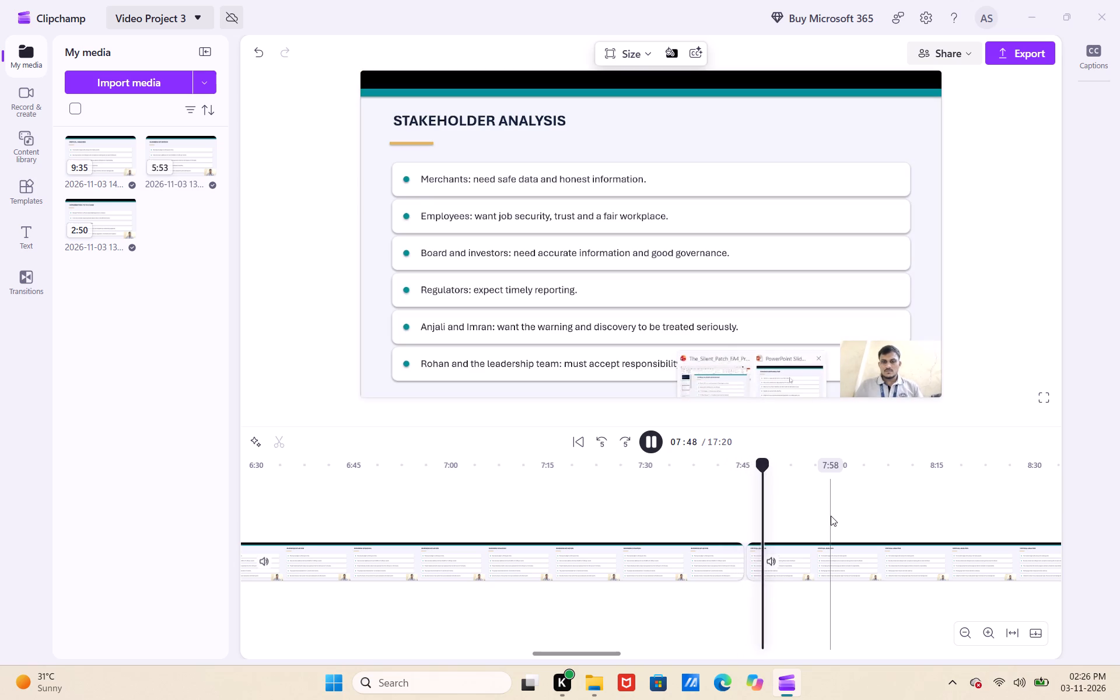
Split the 14-06-40 clip at about 7:57 and again at about 7:59, as the Leadership Decisions slide starts.
left_click(588, 562)
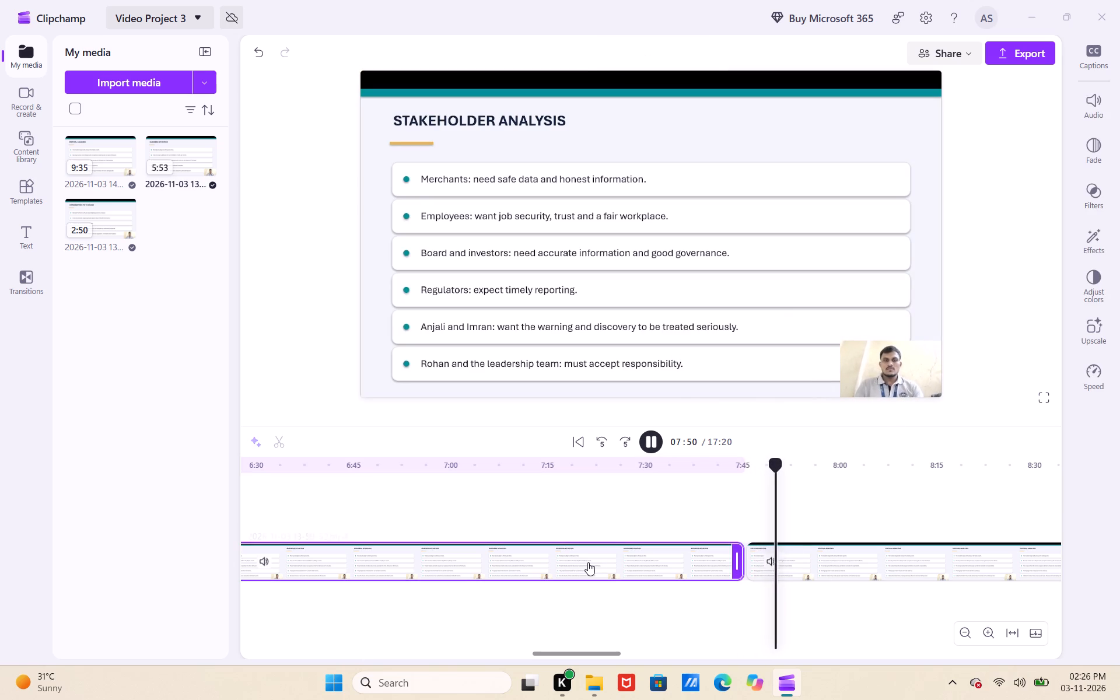
left_click_drag(778, 480, 795, 522)
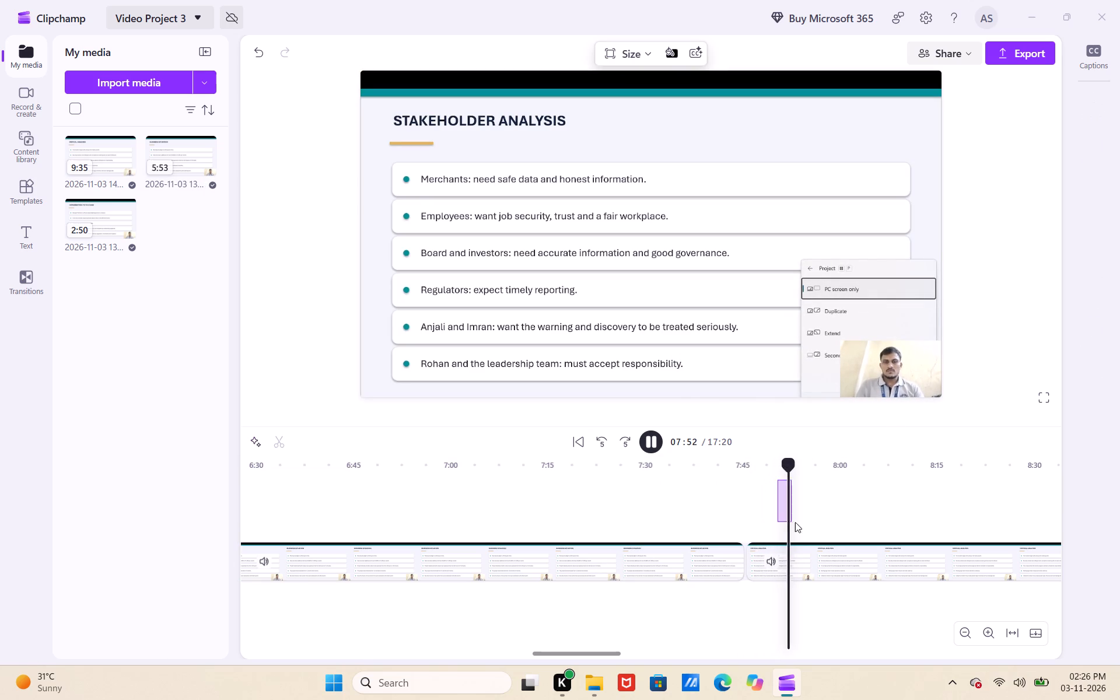
left_click_drag(795, 522, 790, 522)
left_click(803, 568)
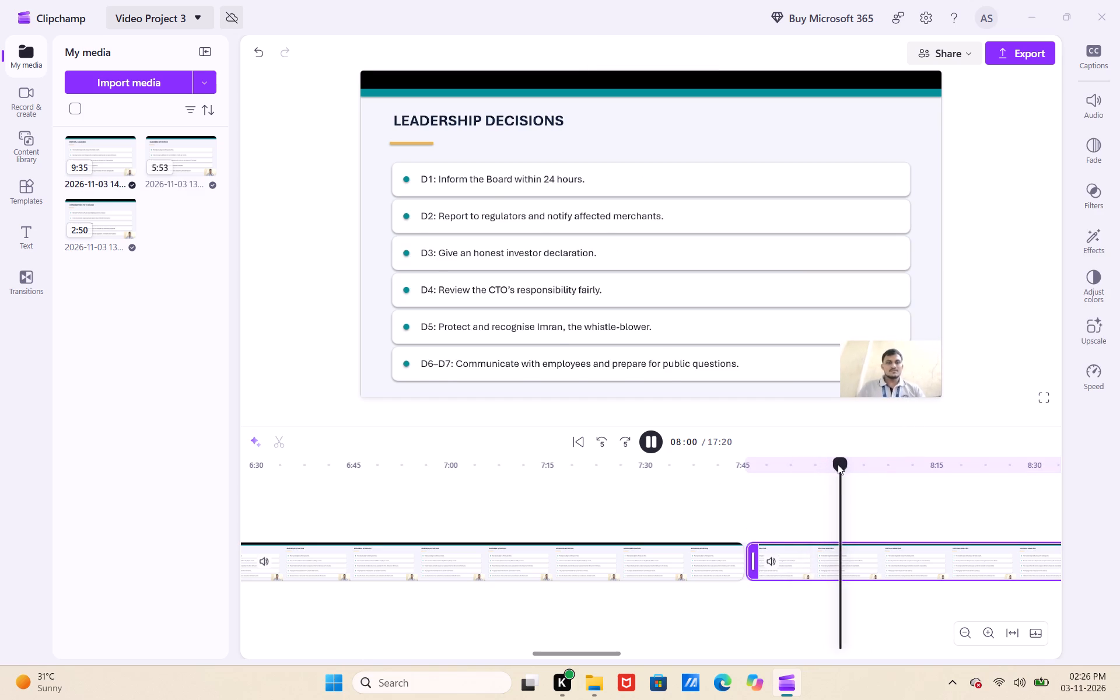
left_click_drag(838, 464, 808, 485)
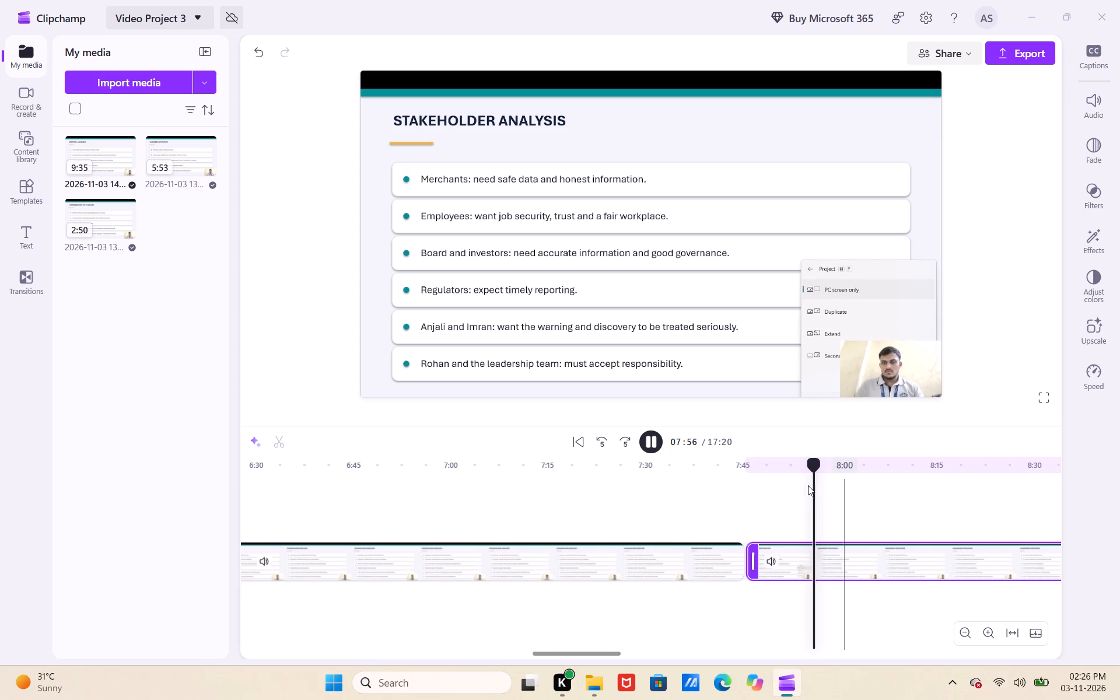
key("s")
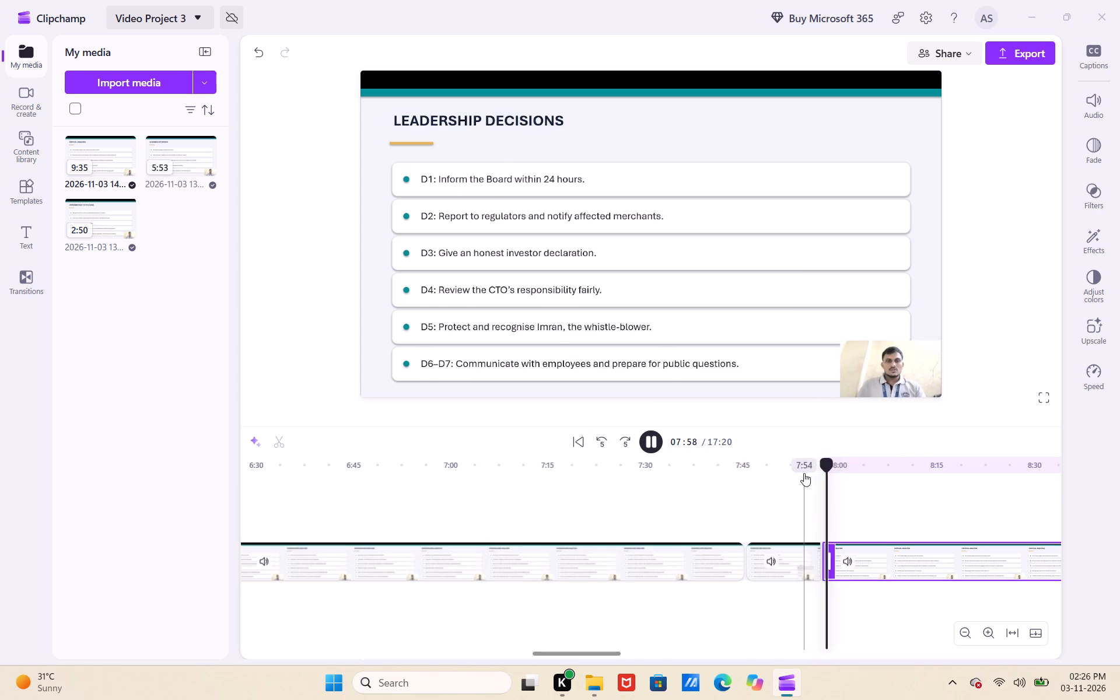
key("s")
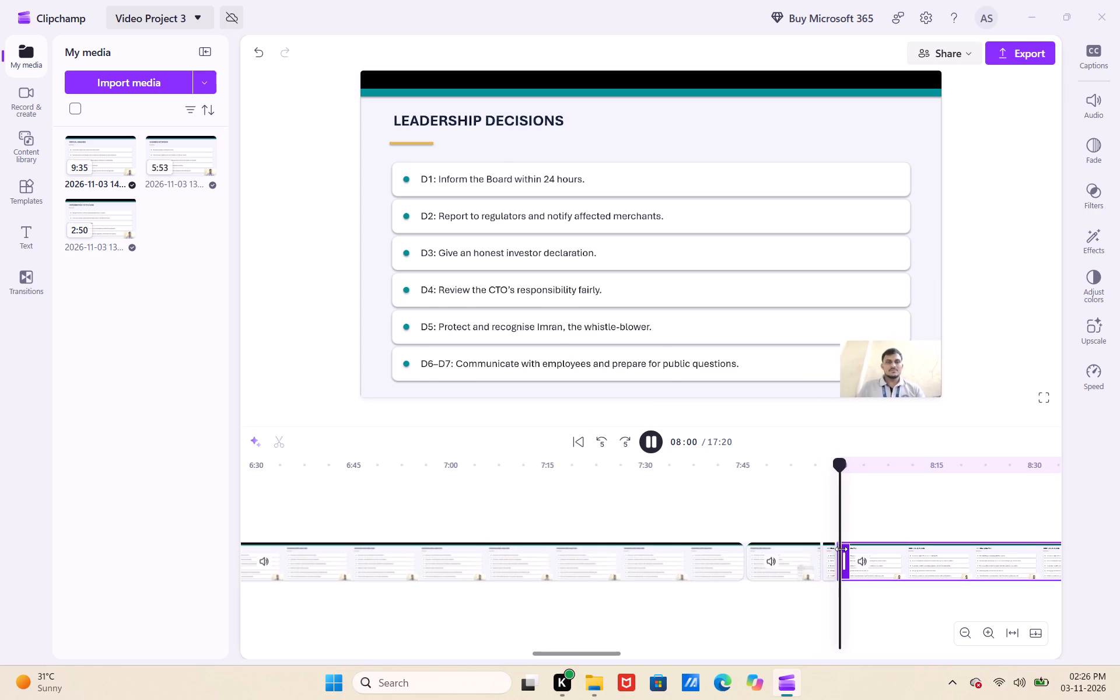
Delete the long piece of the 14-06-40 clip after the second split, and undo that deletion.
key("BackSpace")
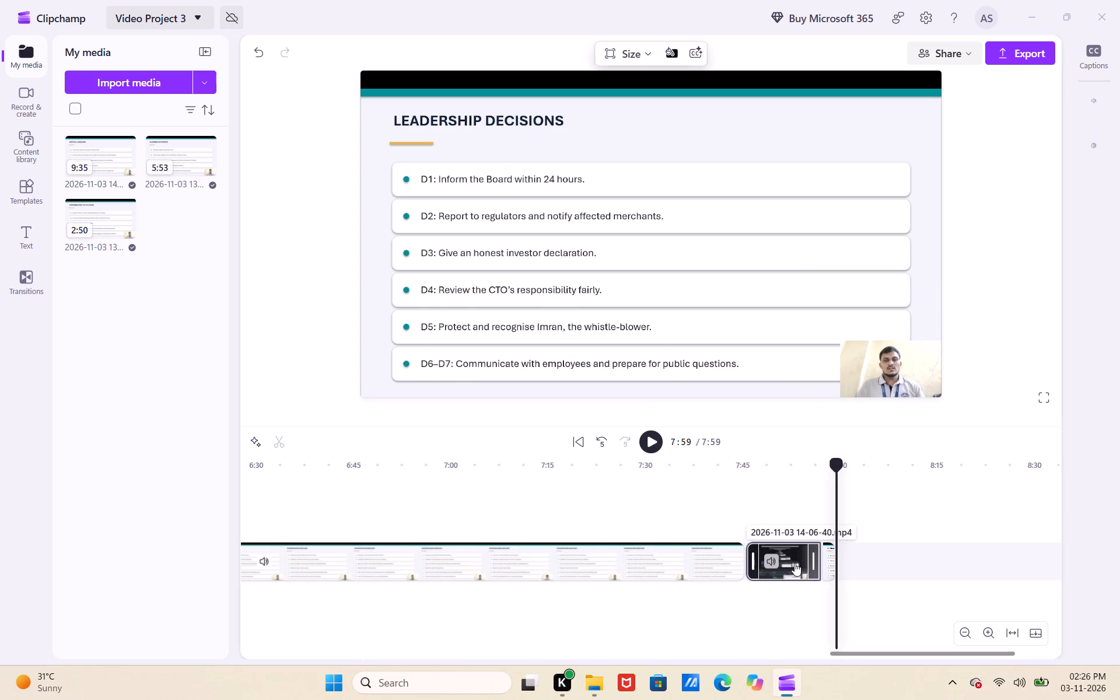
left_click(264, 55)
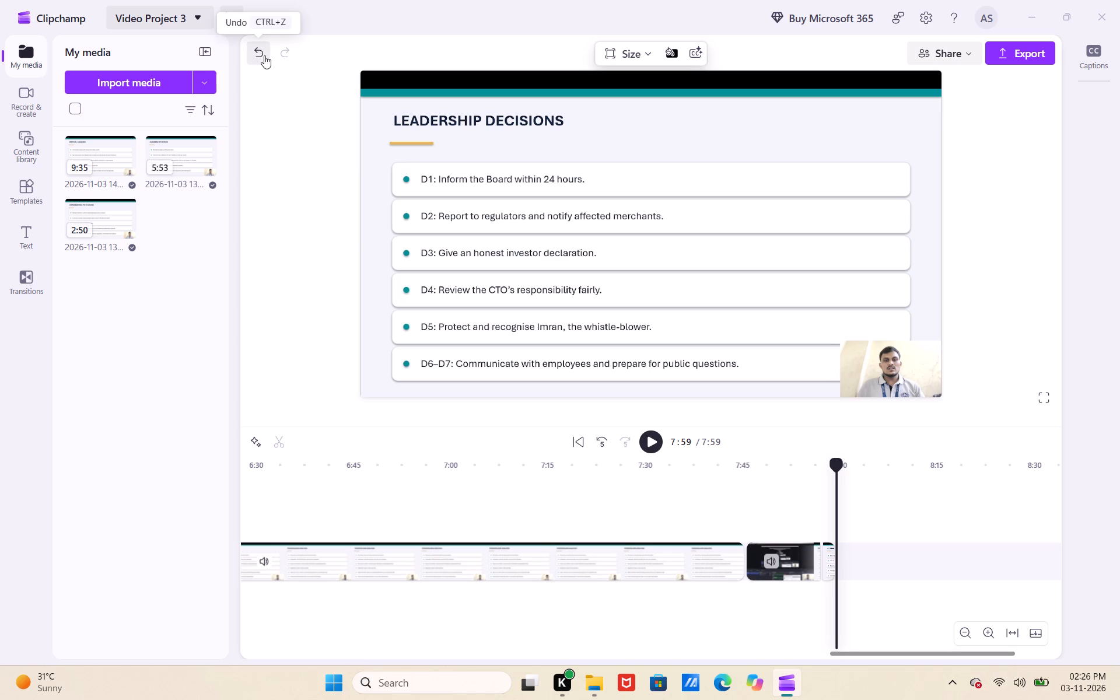
Delete the opening piece of the 14-06-40 clip before the first split and close the gap.
left_click(779, 582)
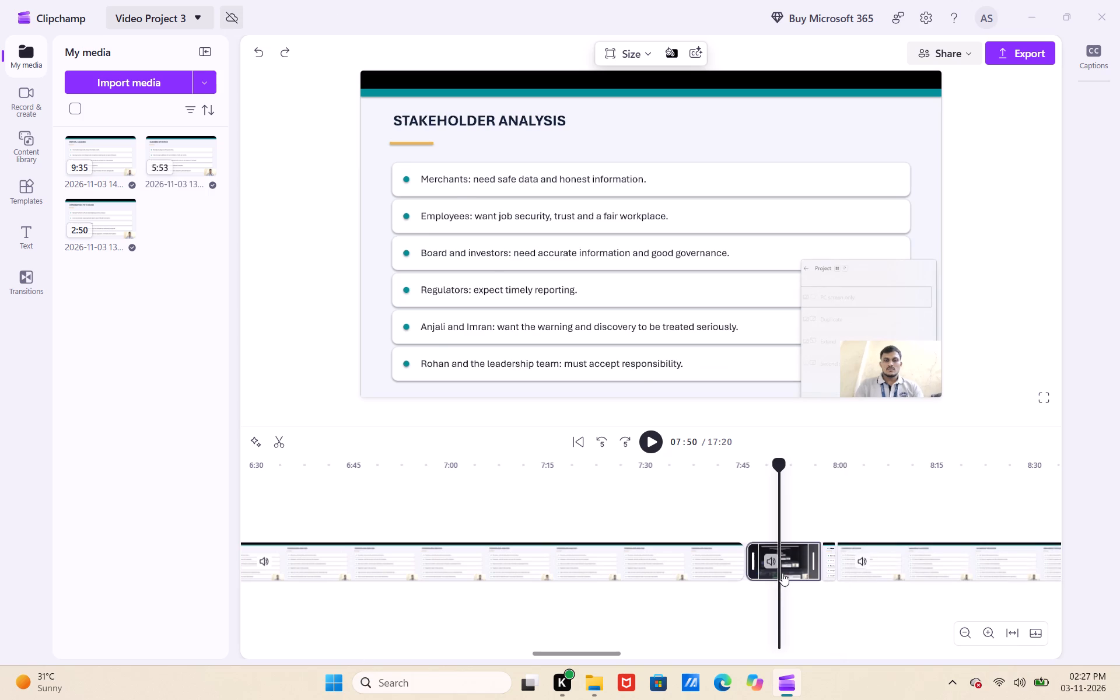
left_click(782, 572)
key("BackSpace")
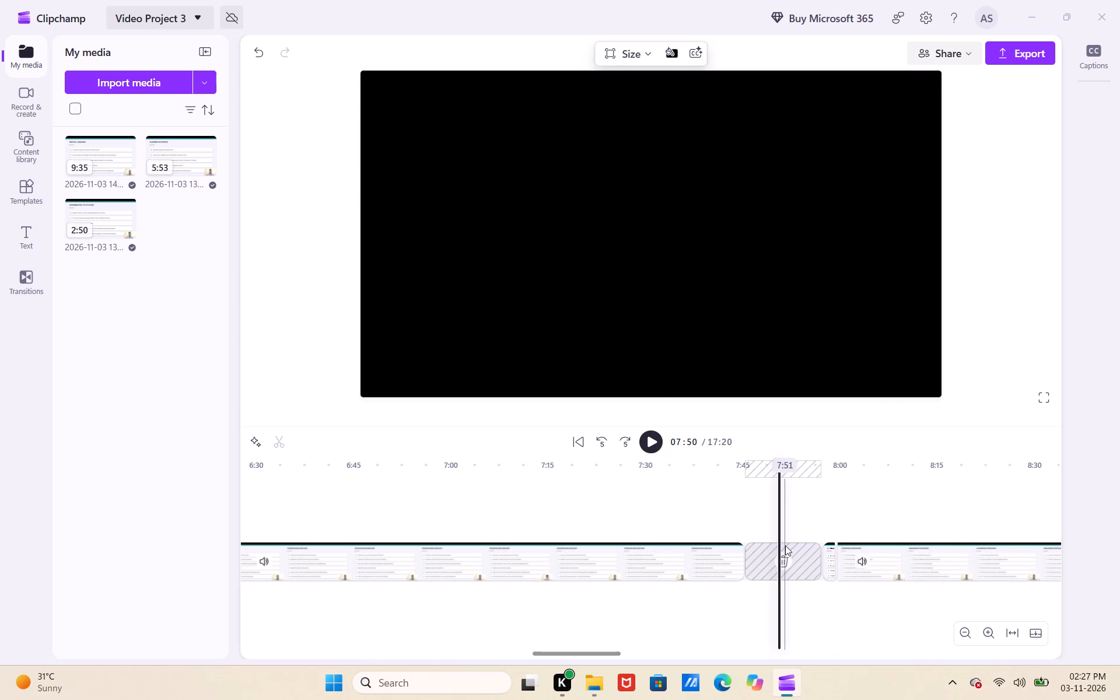
left_click(781, 559)
Delete the short leftover piece at the start of the Leadership Decisions part and close the gap.
left_click(760, 572)
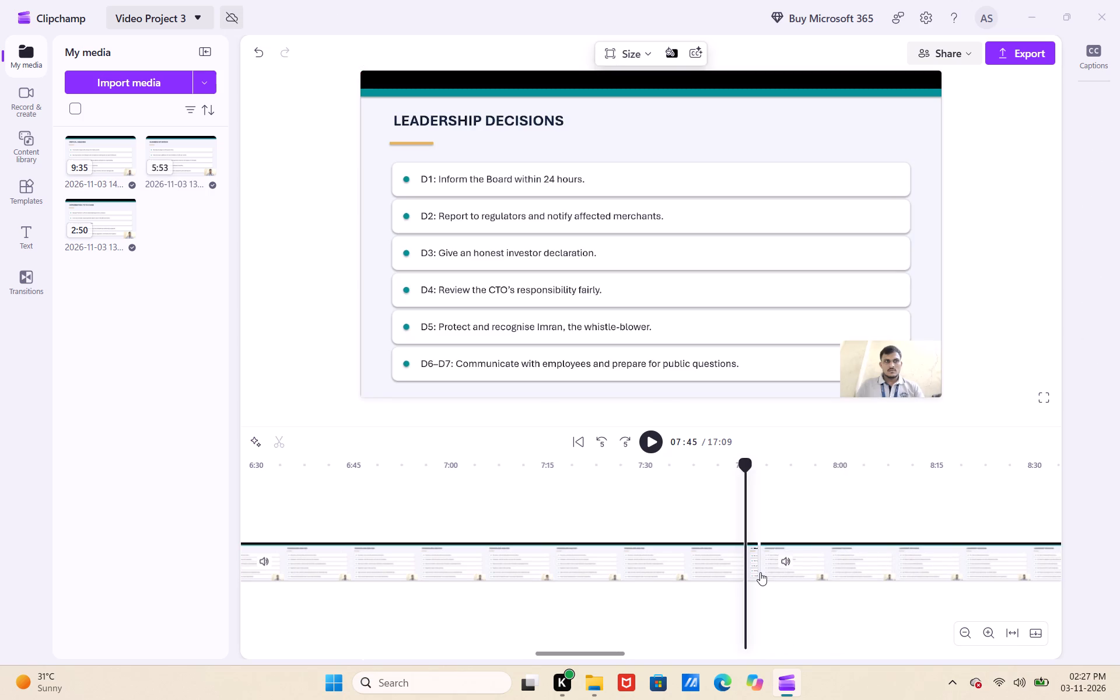
left_click(754, 573)
key("BackSpace")
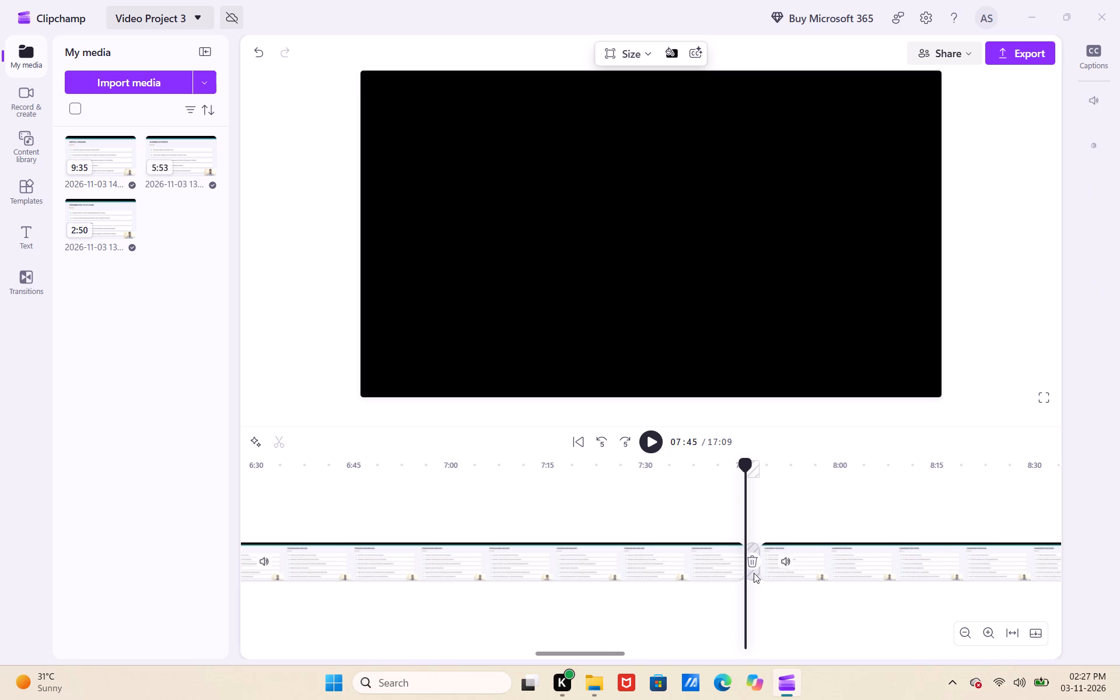
left_click(751, 562)
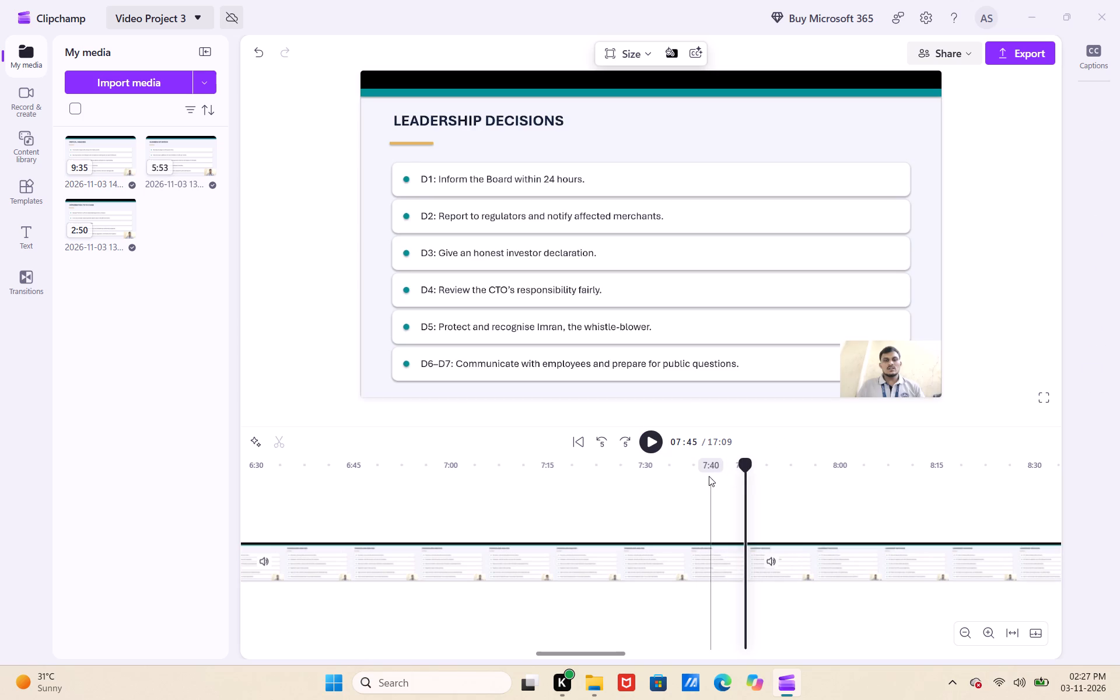
Split the 13-59-52 clip at about 7:34, where the Stakeholder Analysis talk ends, delete the remainder and close the gap.
left_click(626, 506)
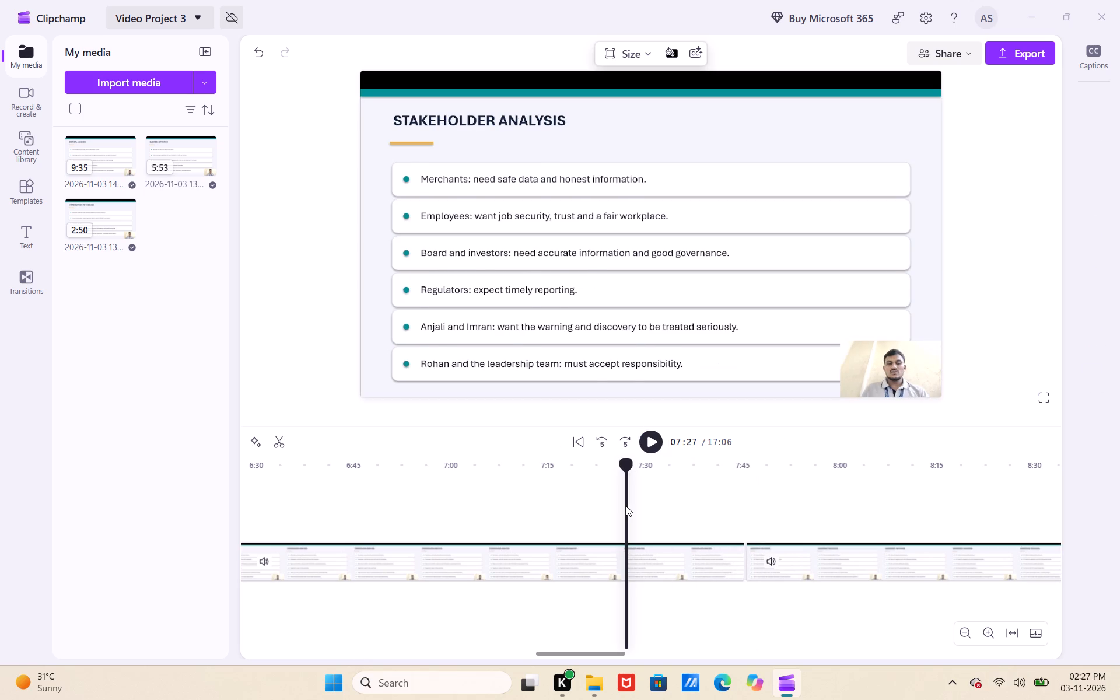
left_click(648, 443)
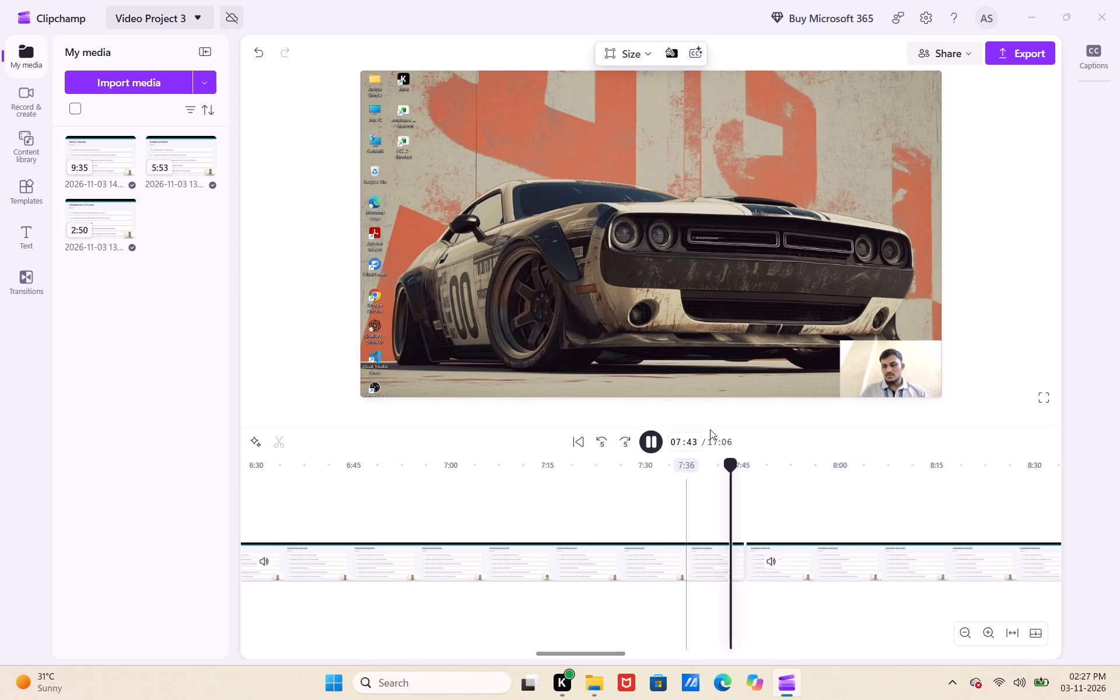
left_click_drag(657, 609, 671, 591)
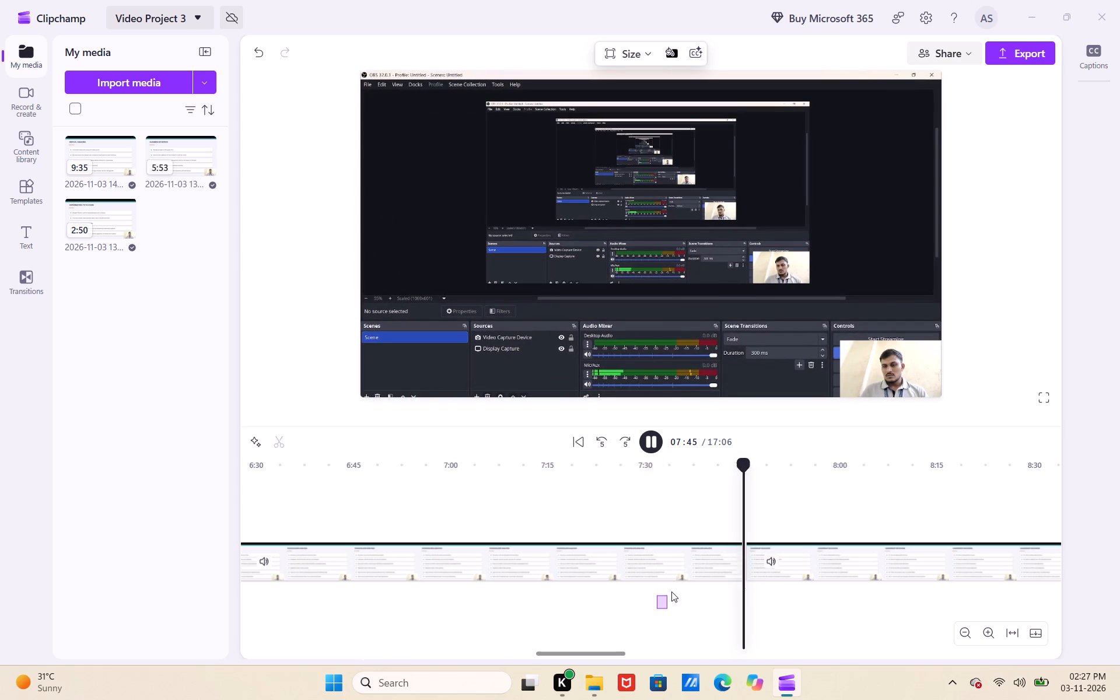
left_click_drag(671, 591, 689, 571)
left_click_drag(760, 467, 733, 475)
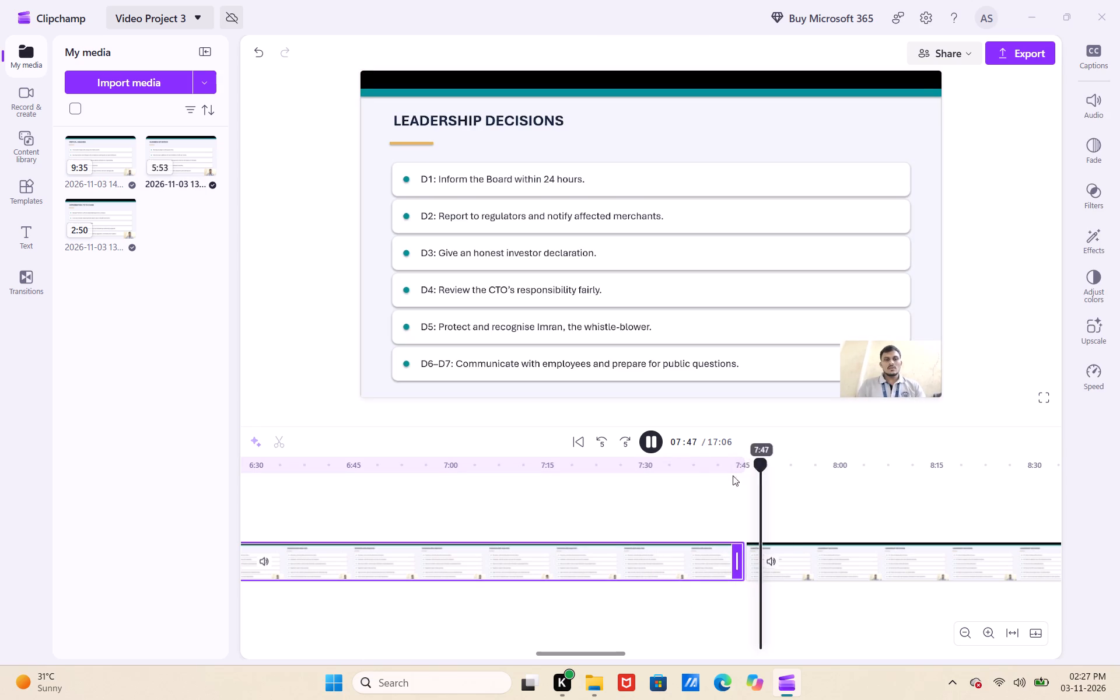
left_click_drag(733, 475, 668, 490)
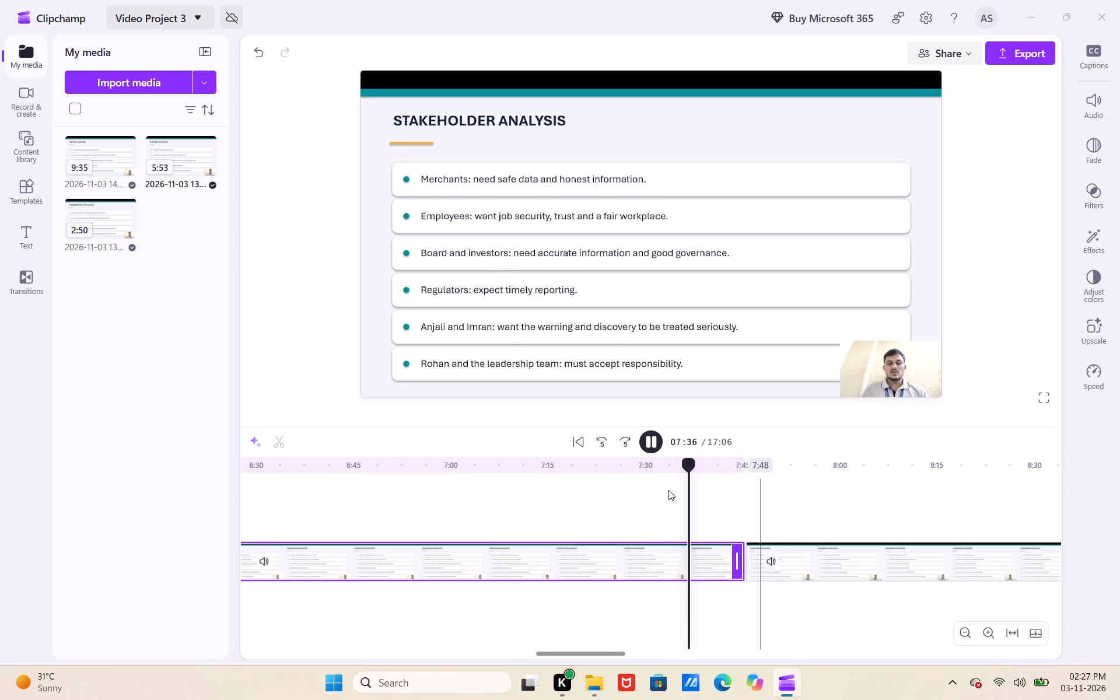
left_click_drag(686, 473, 642, 484)
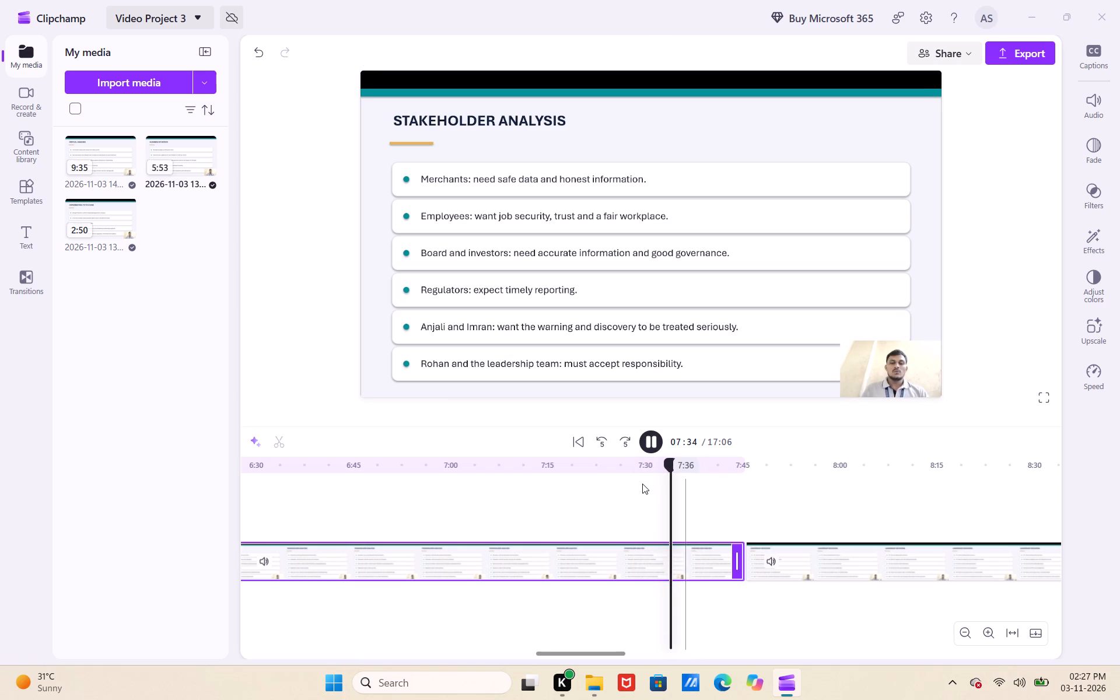
key("s")
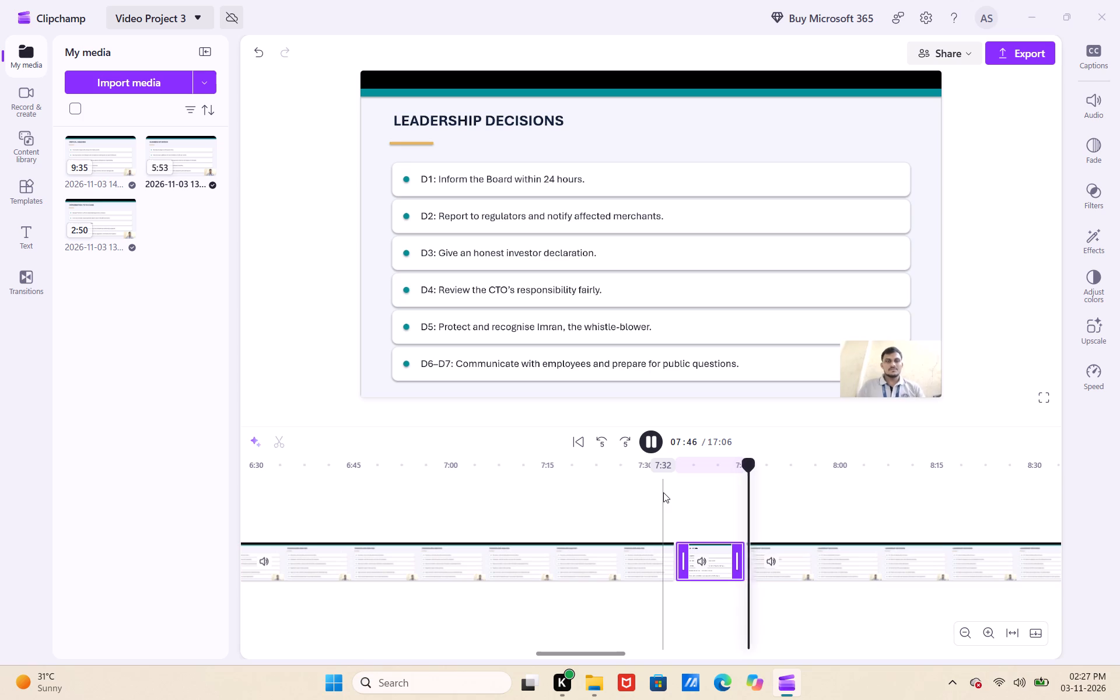
key("BackSpace")
left_click(715, 559)
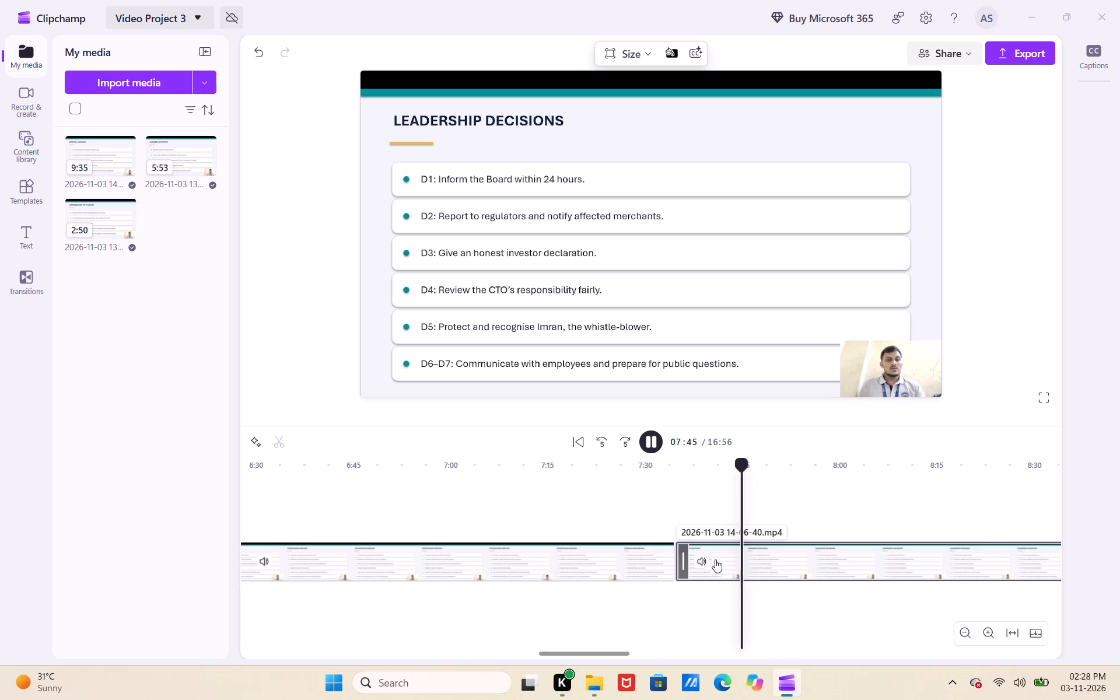
Play back the join between the 13-59-52 and 14-06-40 clips to check the transition, and pause.
left_click_drag(754, 470, 679, 488)
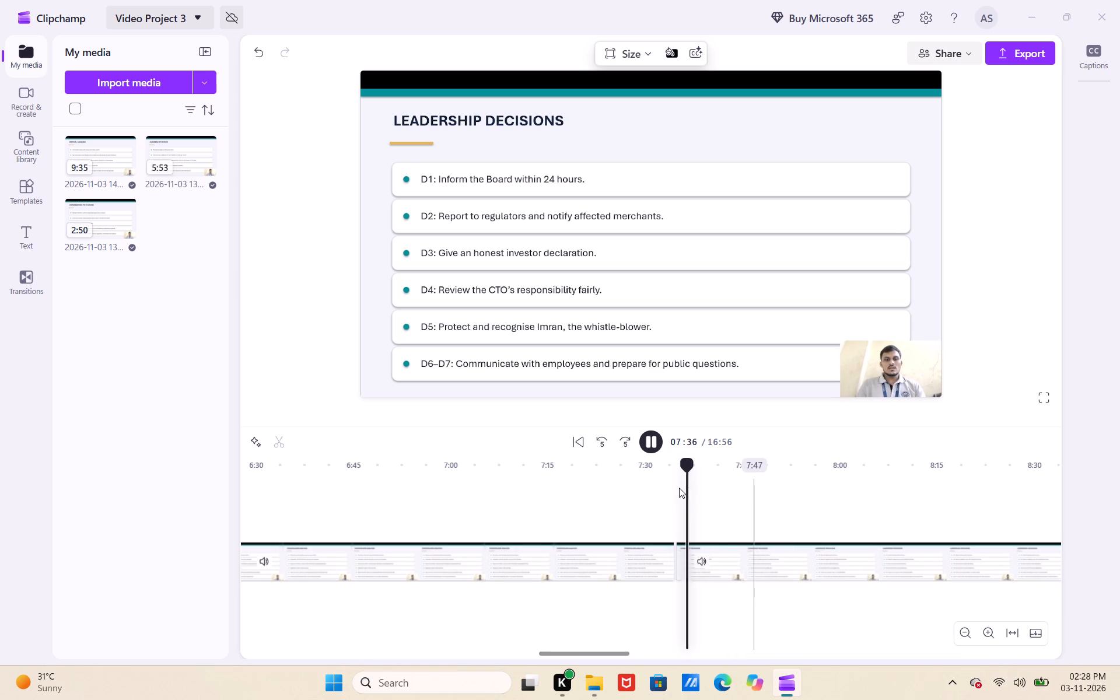
key("space")
type("n")
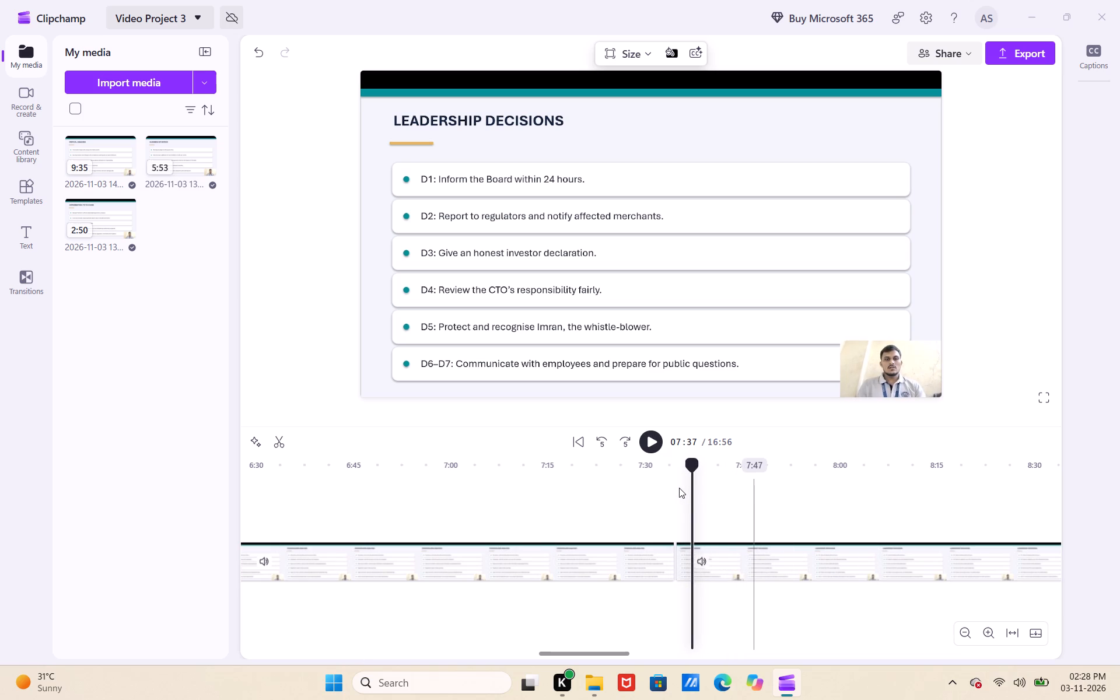
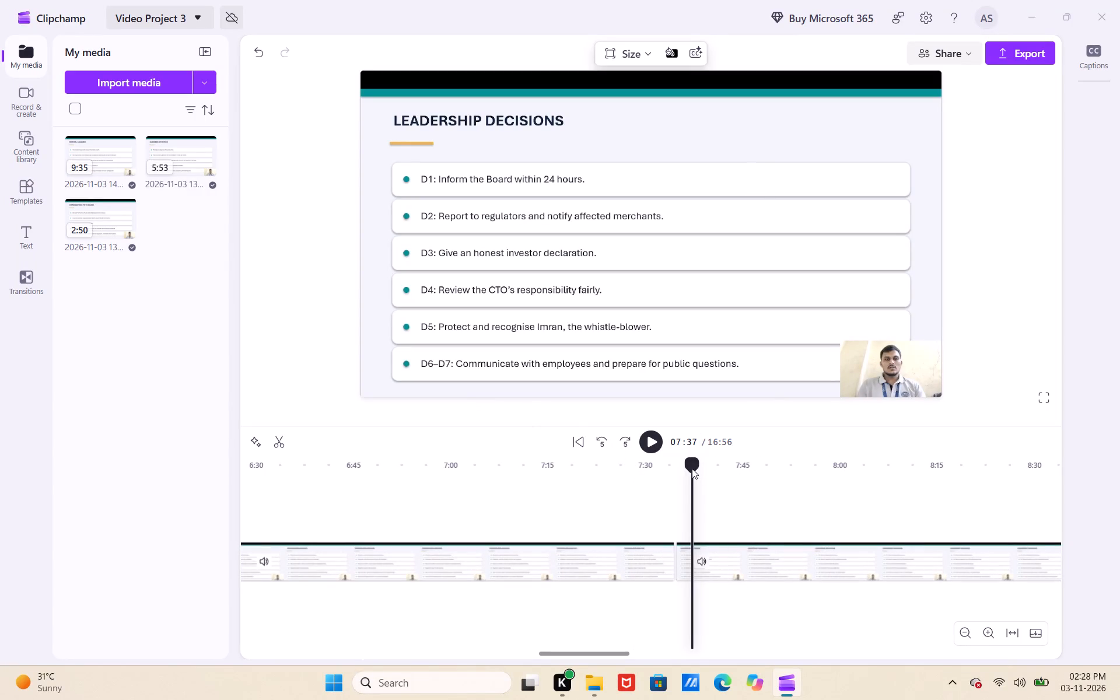
Replay the join between the 13-59-52 and 14-06-40 clips from about 7:30 to check the transition.
left_click_drag(692, 468, 650, 477)
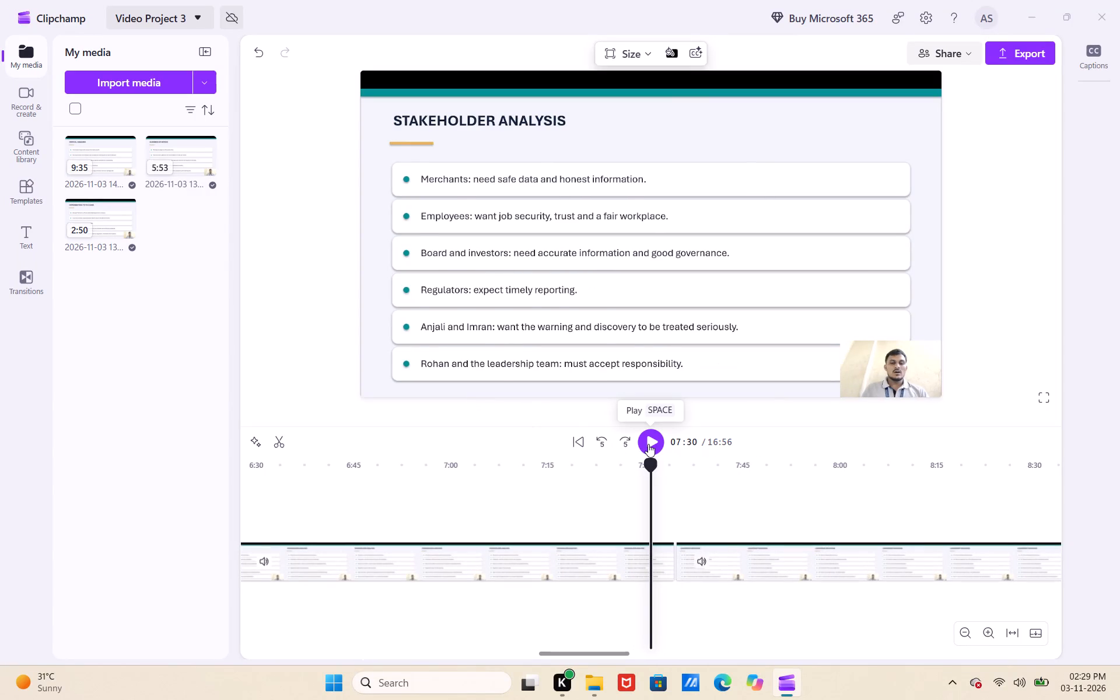
left_click(648, 444)
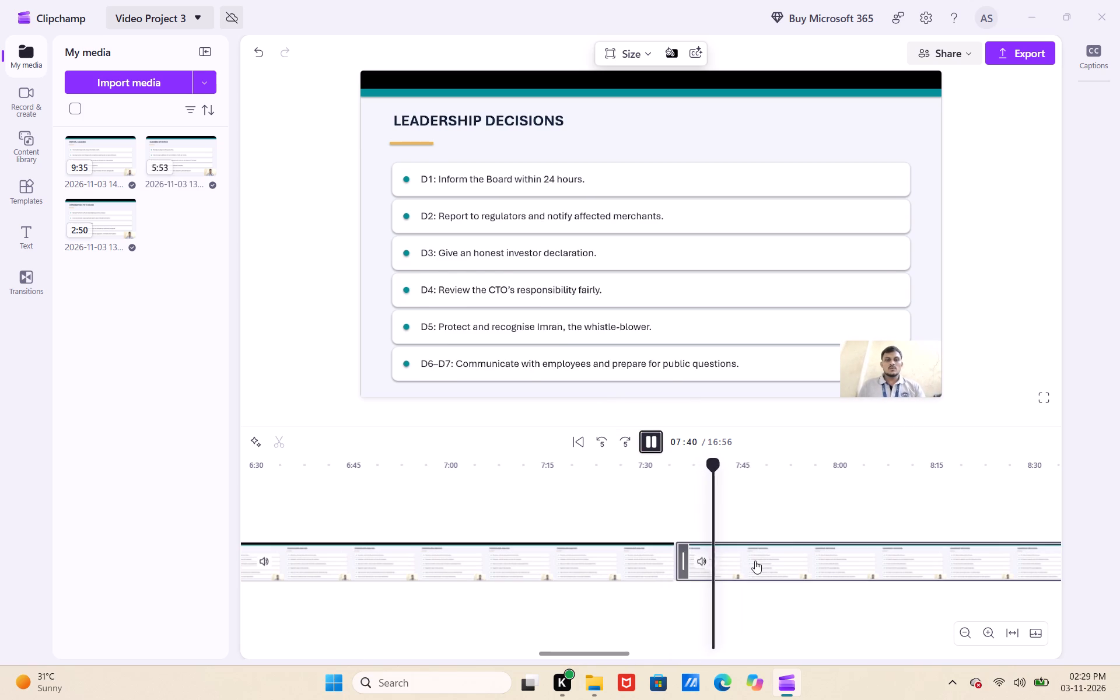
left_click_drag(755, 561, 749, 560)
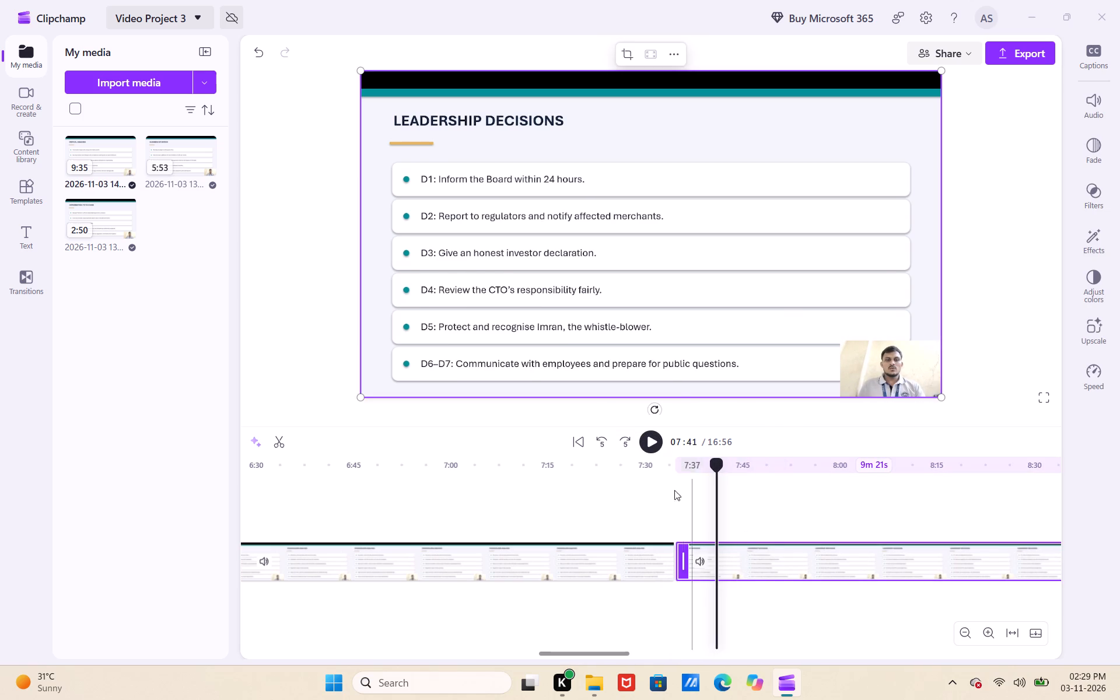
left_click(653, 444)
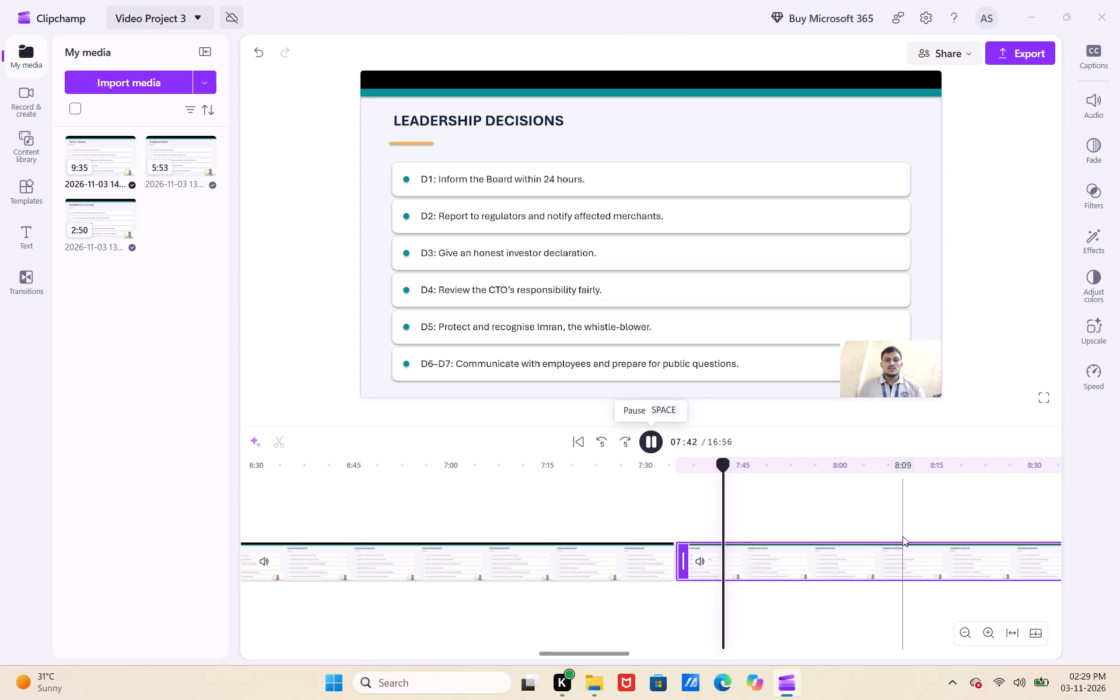
Review the ending of the 14-06-40 clip and split it at about 15:50, where the Conclusion & Final Recommendation talk ends.
scroll(869, 533, "left", 8)
scroll(869, 533, "left", 16)
scroll(869, 533, "left", 20)
scroll(869, 533, "left", 2)
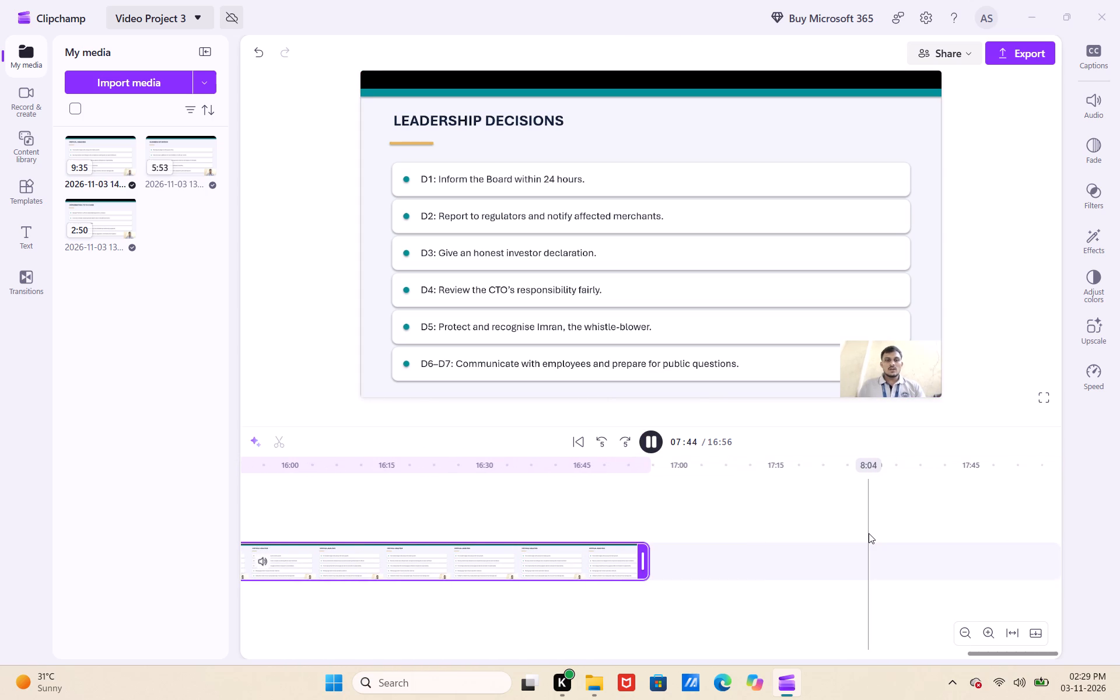
scroll(869, 533, "left", 20)
scroll(869, 533, "left", 7)
scroll(869, 533, "right", 1)
left_click(626, 536)
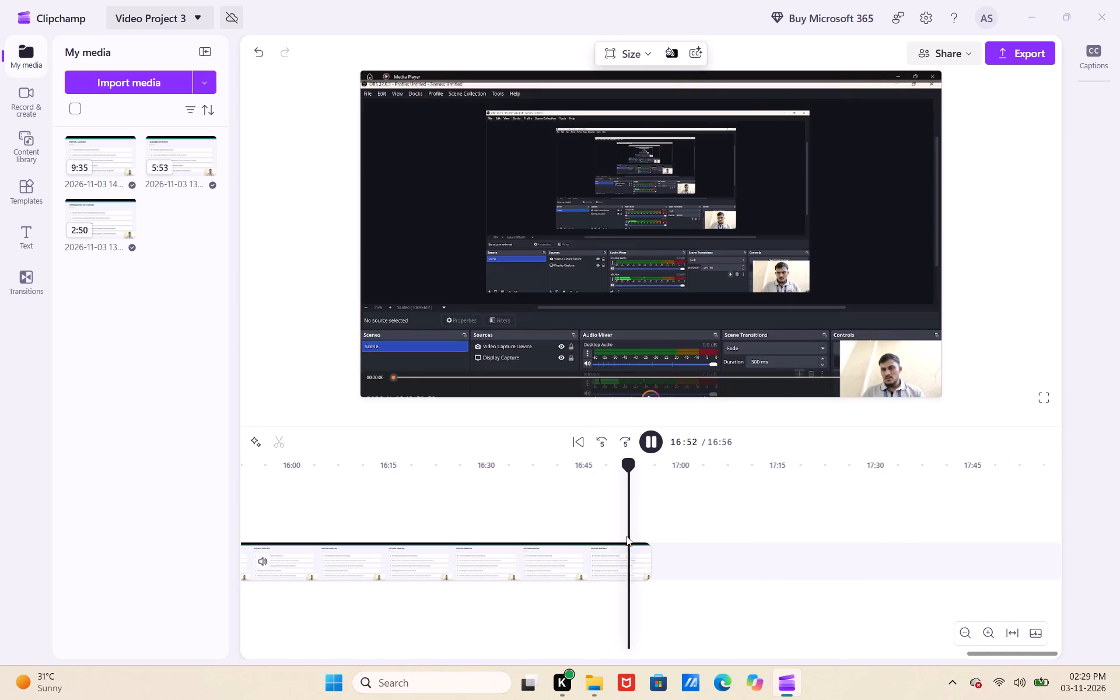
left_click(528, 519)
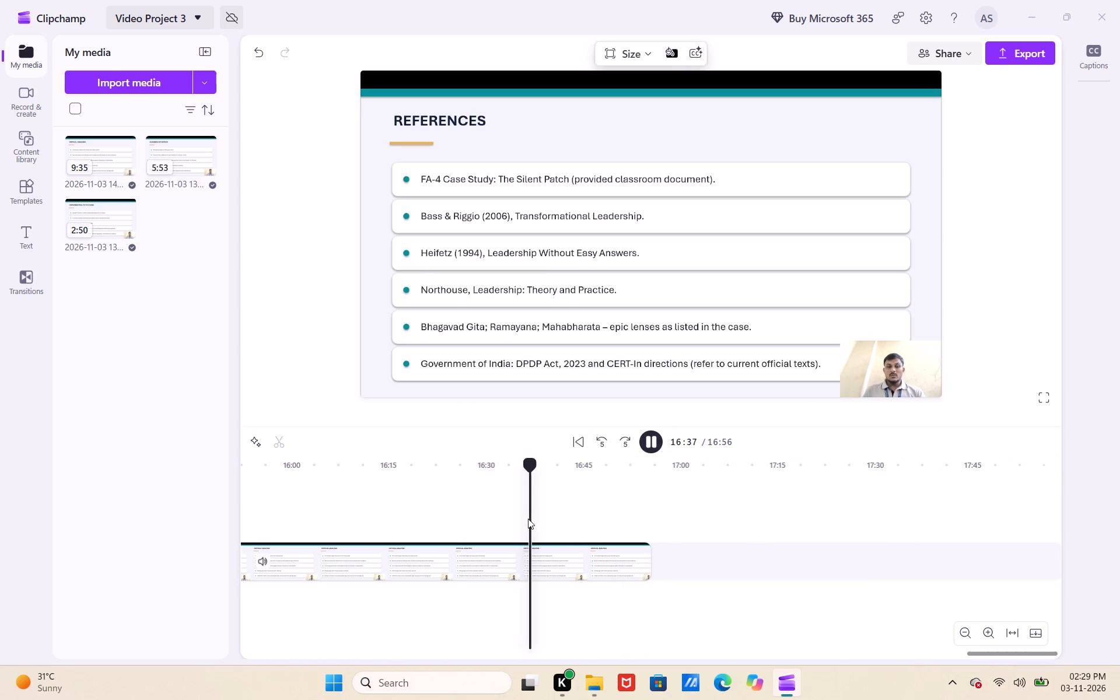
left_click(387, 481)
scroll(387, 481, "down", 1)
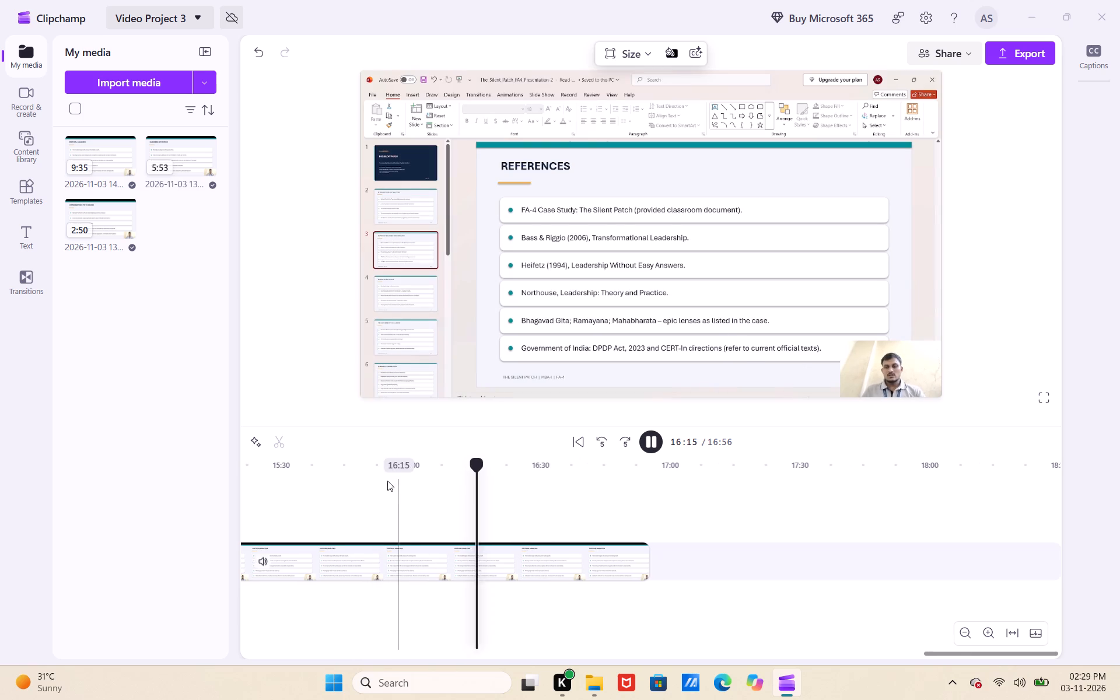
left_click_drag(481, 468, 334, 471)
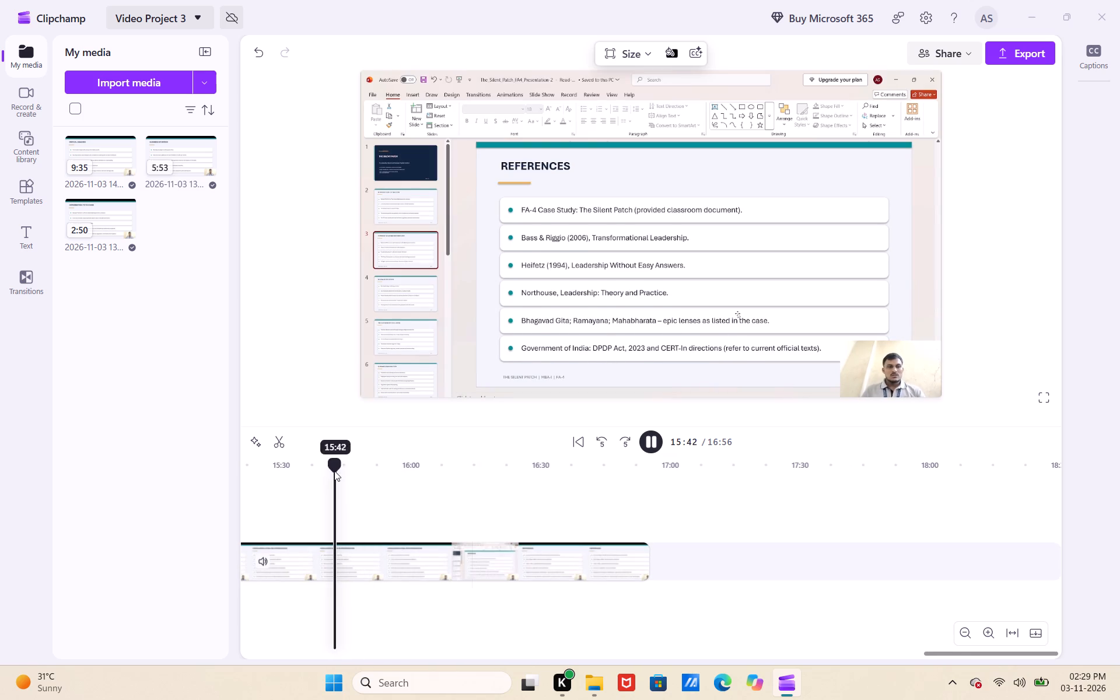
scroll(334, 471, "right", 3)
scroll(404, 499, "right", 2)
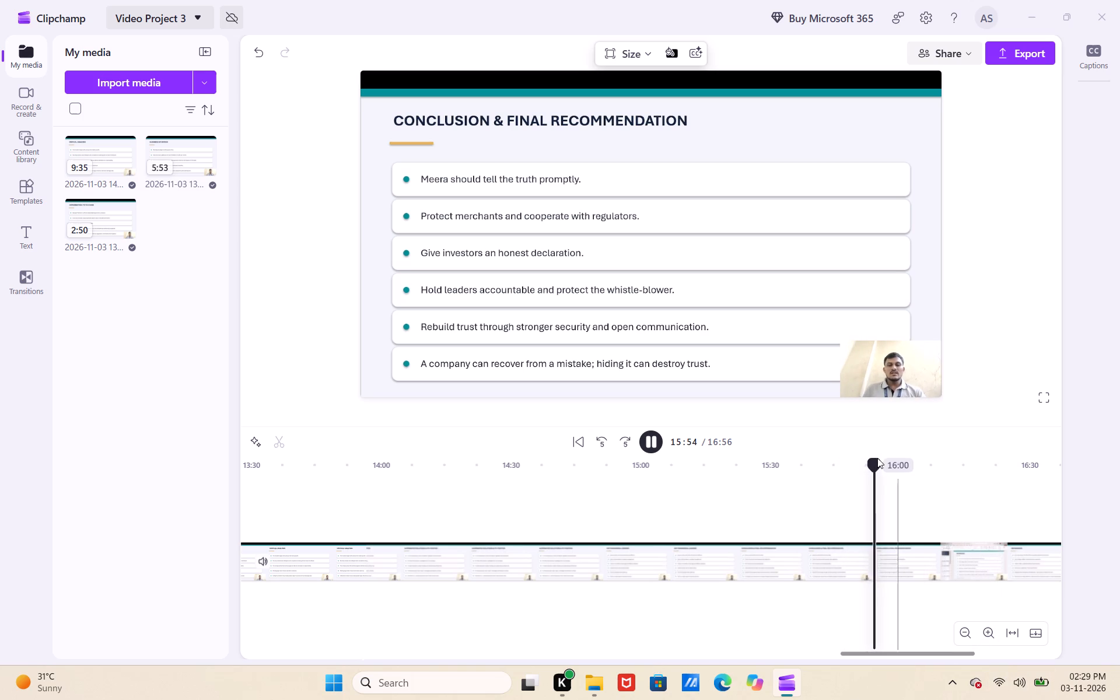
left_click_drag(874, 457, 855, 462)
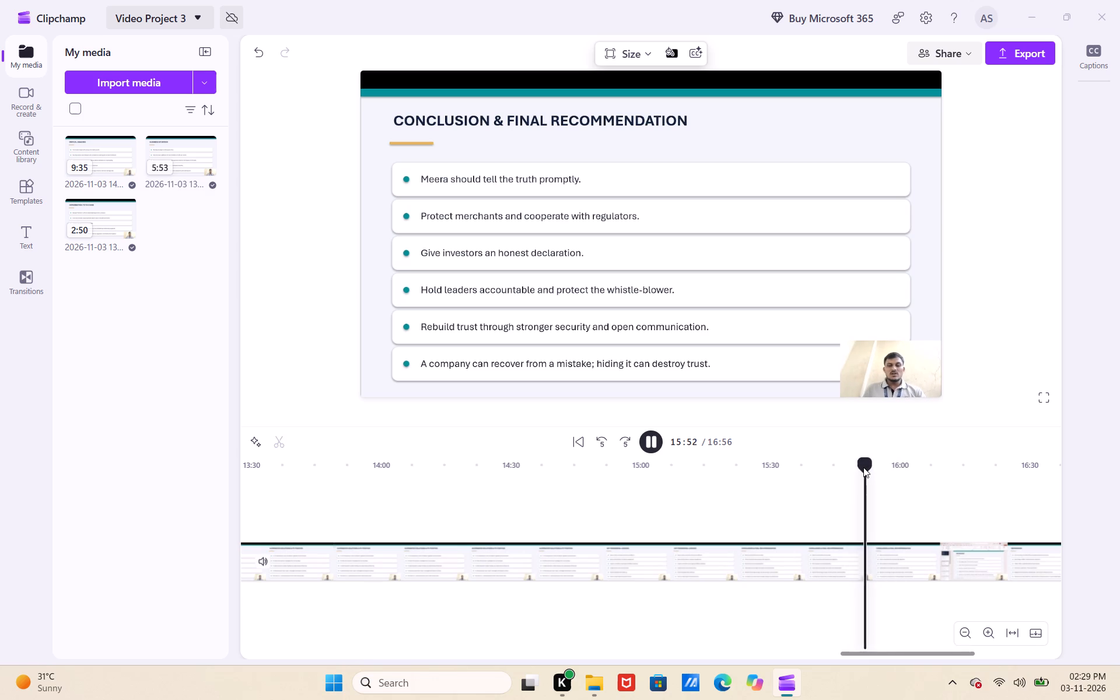
left_click_drag(863, 467, 839, 473)
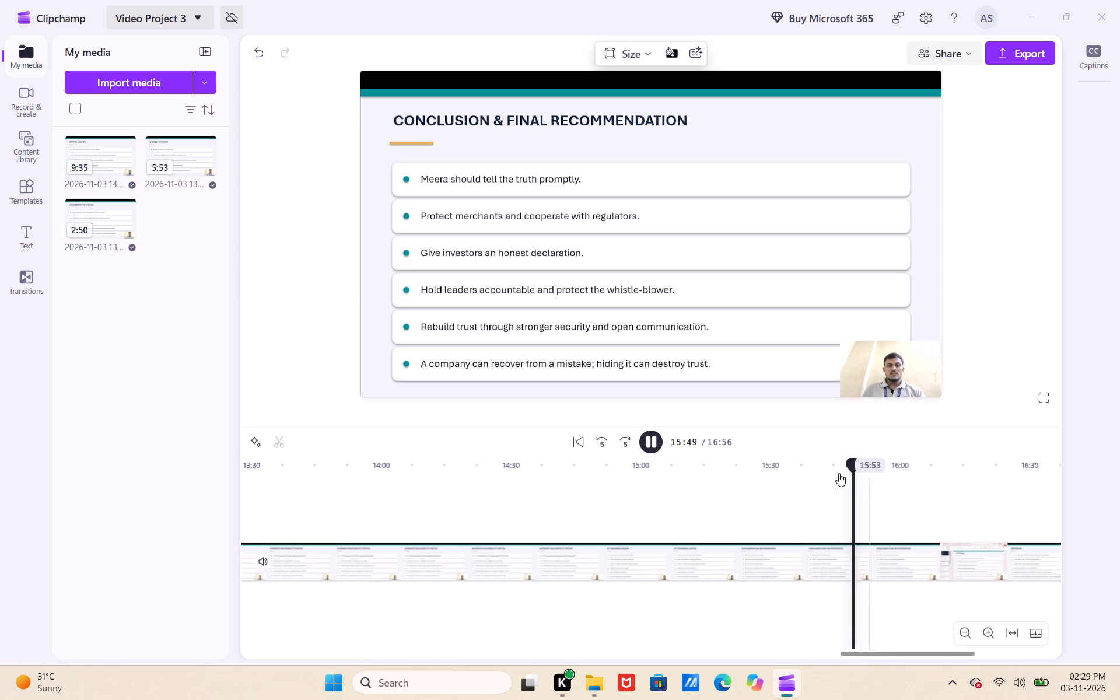
key("s")
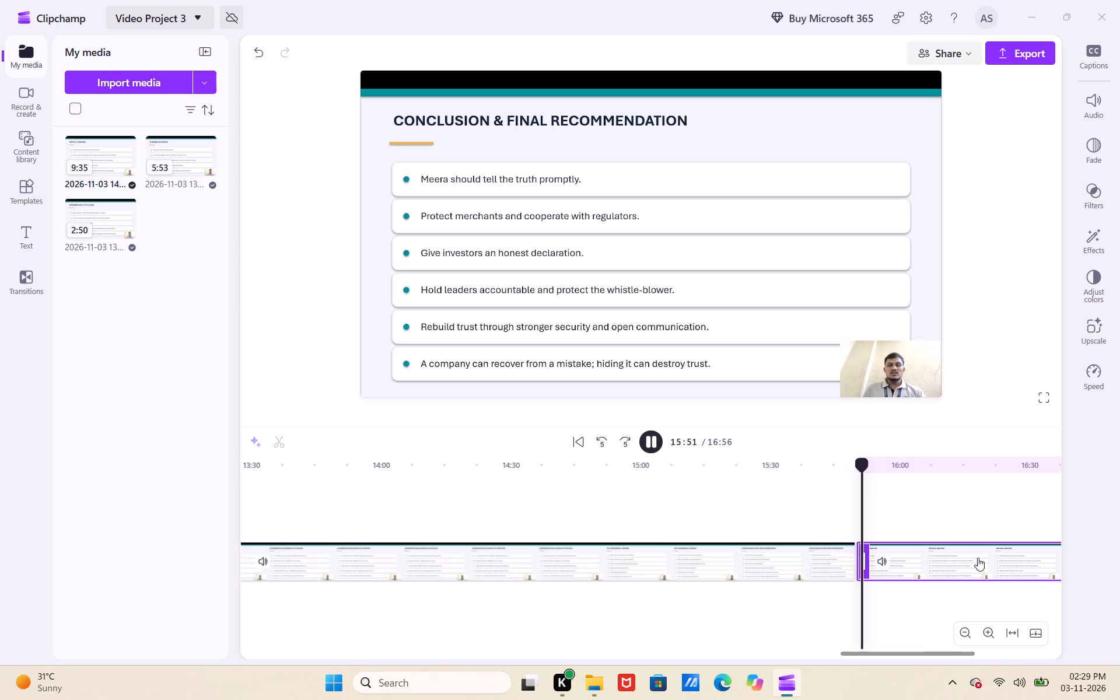
Split the remaining end part of the 14-06-40 clip at about 16:06 and again at about 16:29, on the References slide.
scroll(960, 557, "left", 4)
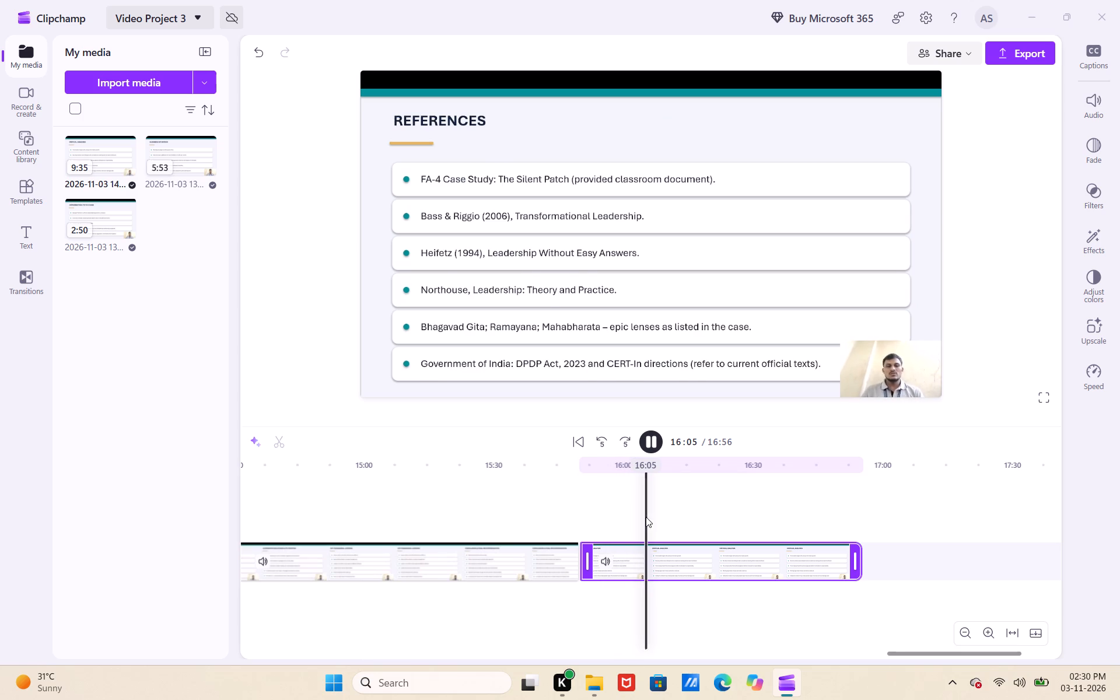
key("s")
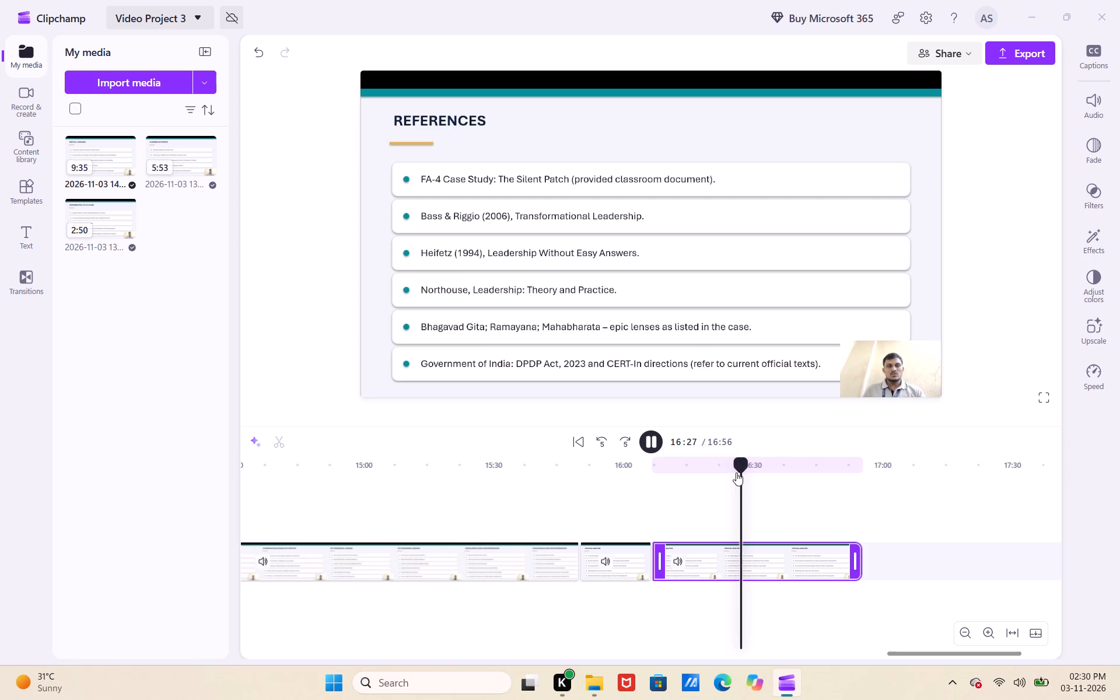
left_click(749, 463)
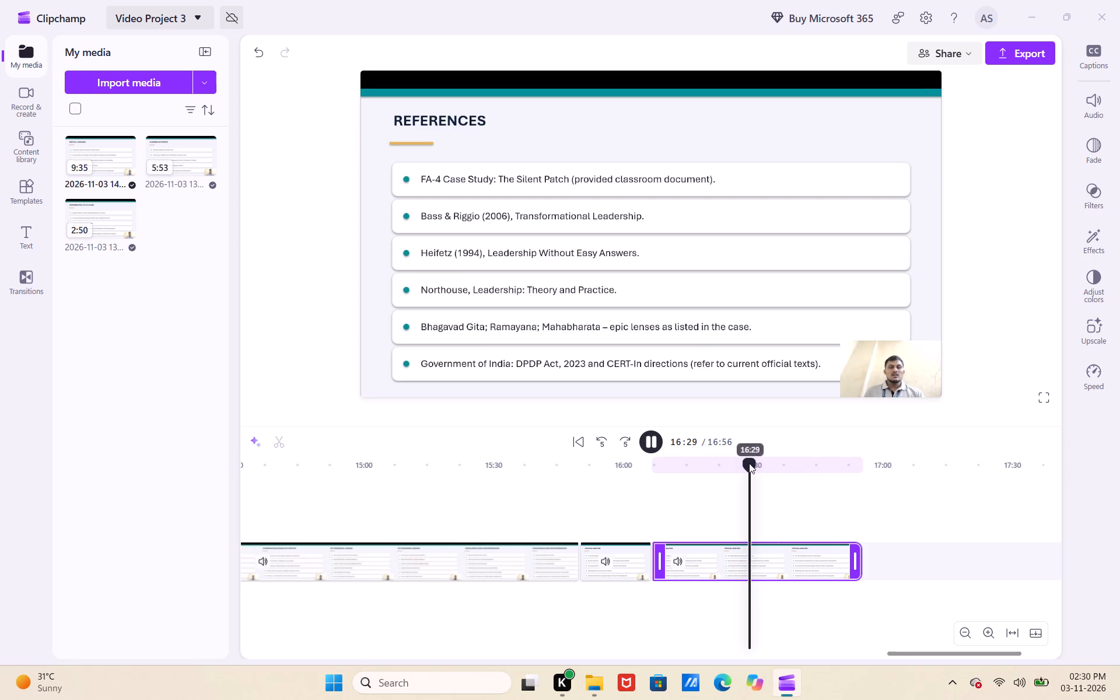
key("s")
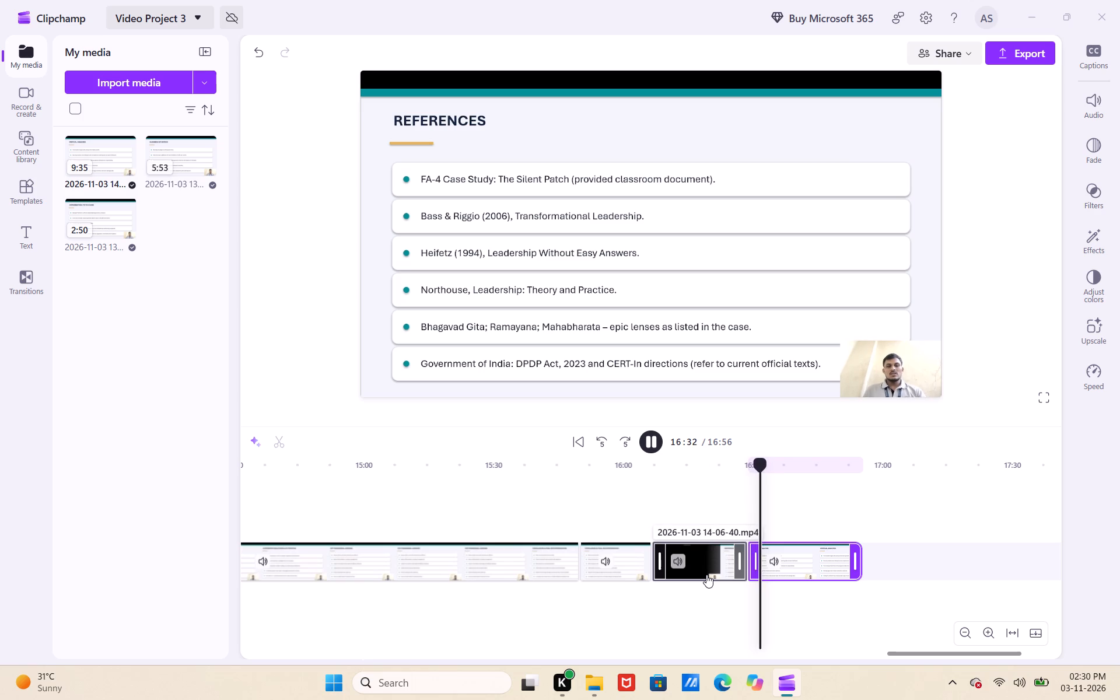
Delete the middle piece between the 16:06 and 16:29 splits and close the gap.
left_click_drag(707, 687, 719, 552)
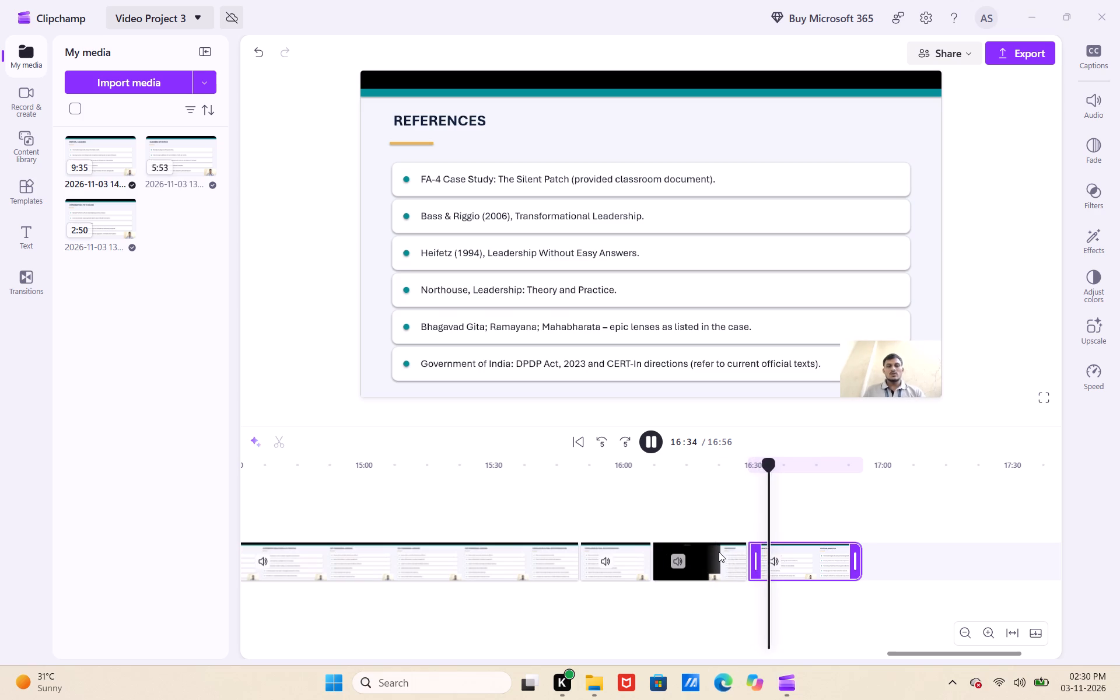
double_click(719, 552)
key("BackSpace")
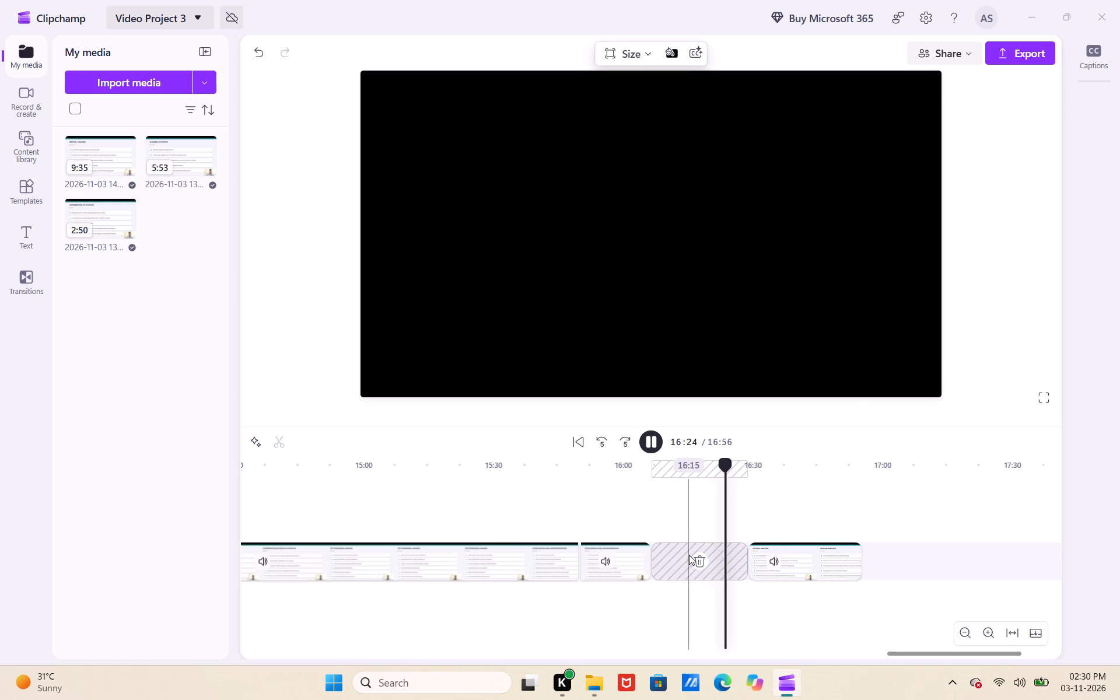
left_click(702, 564)
Delete the short piece between the 15:50 and 16:06 splits and close the gap before the final References piece.
left_click(625, 573)
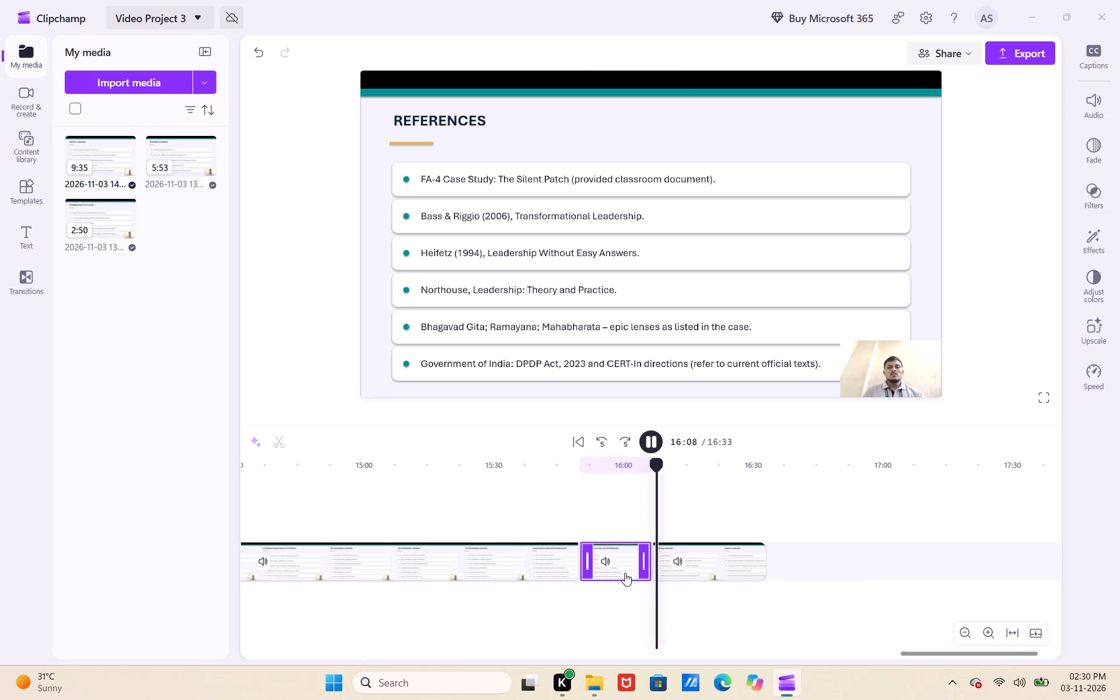
key("BackSpace")
left_click(622, 558)
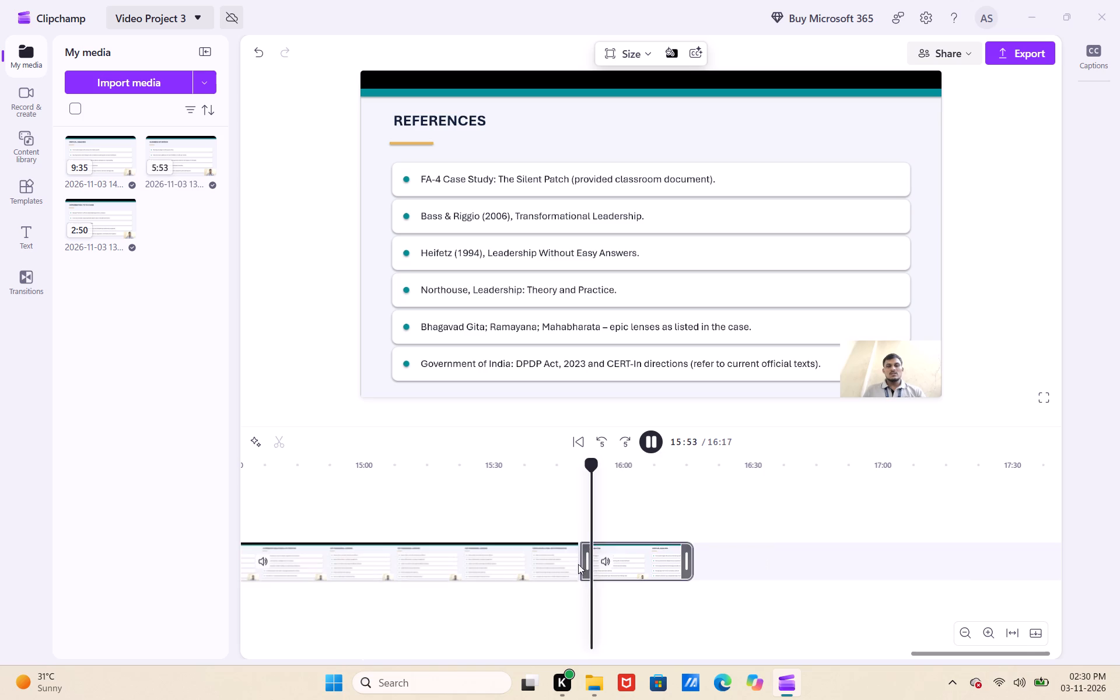
Play back the title-slide opening and the join between the first two clips near 2:05.
scroll(488, 565, "right", 19)
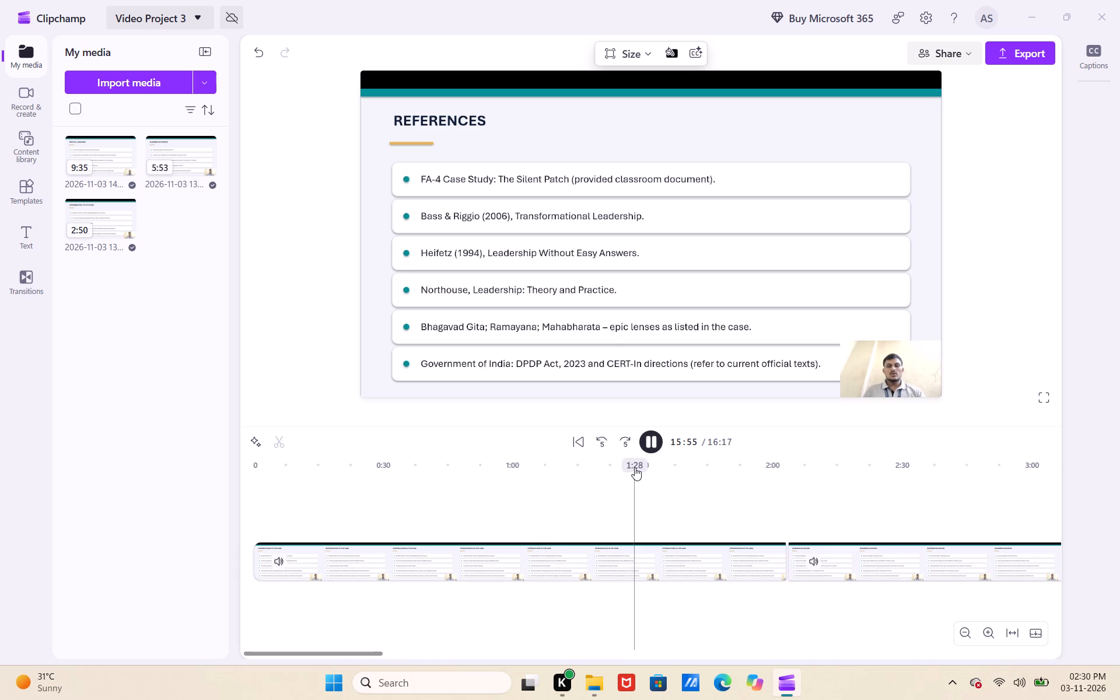
left_click(277, 504)
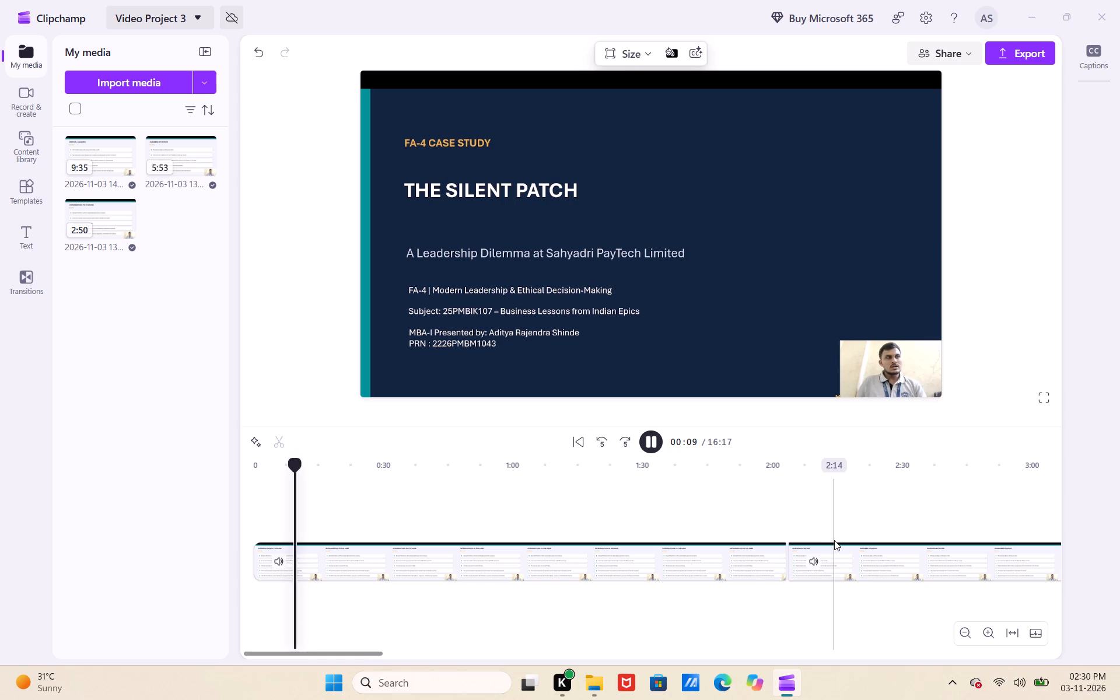
left_click_drag(834, 540, 817, 547)
left_click(794, 502)
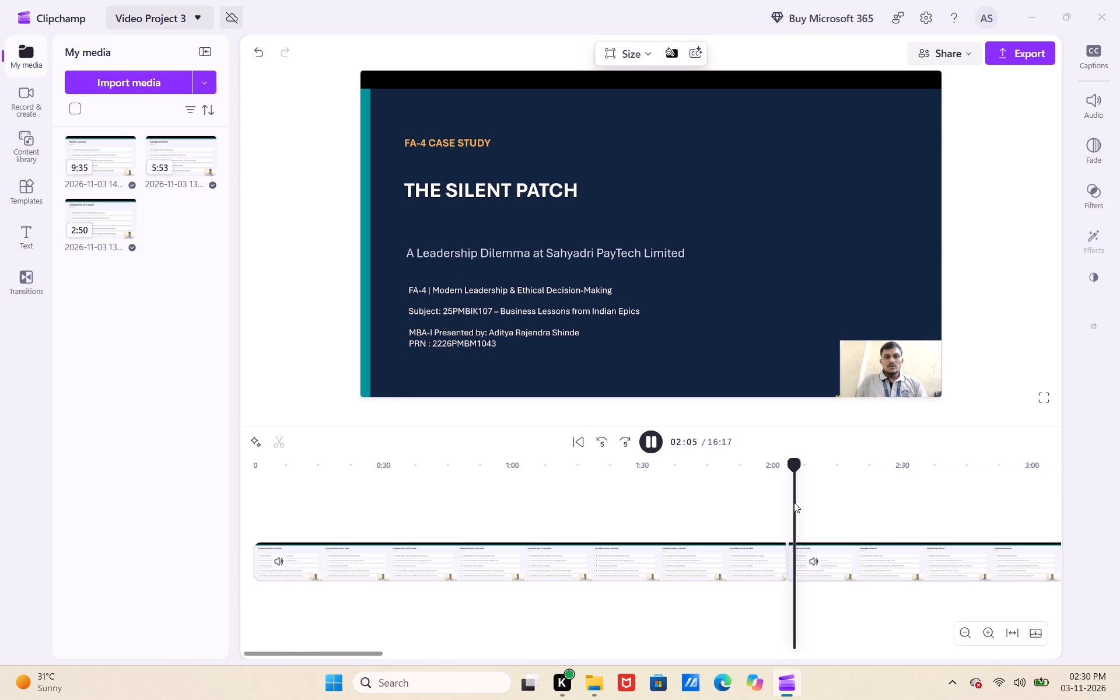
Open the speed settings for the opening clip, keeping the clip at the start of the timeline.
left_click_drag(416, 568, 494, 568)
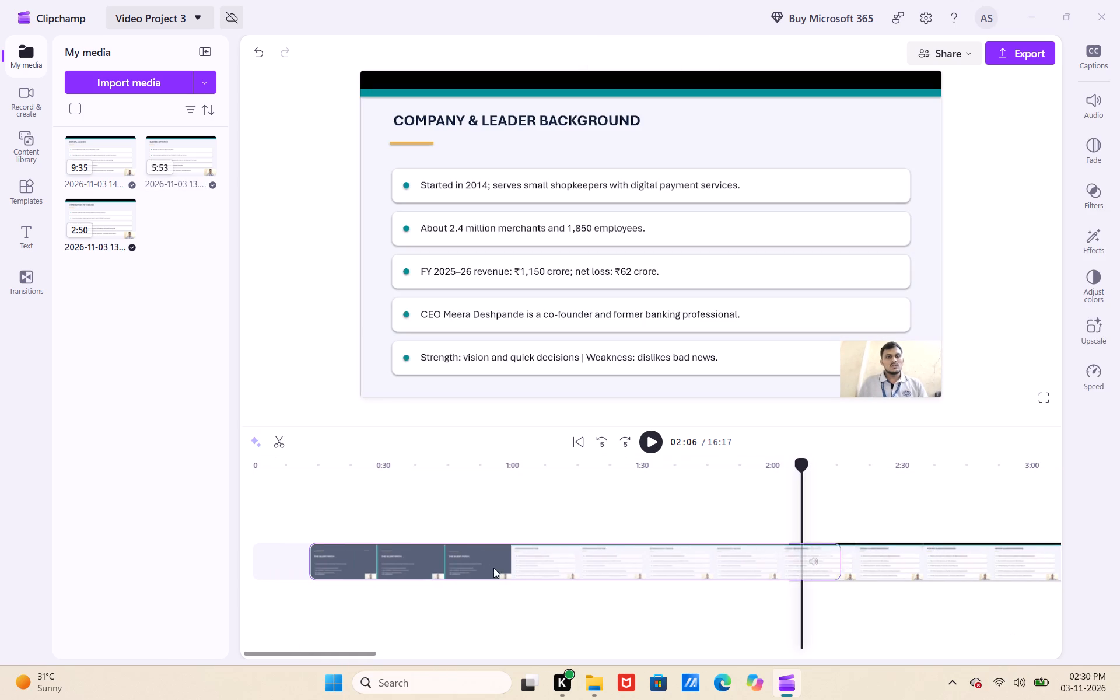
left_click_drag(494, 568, 411, 554)
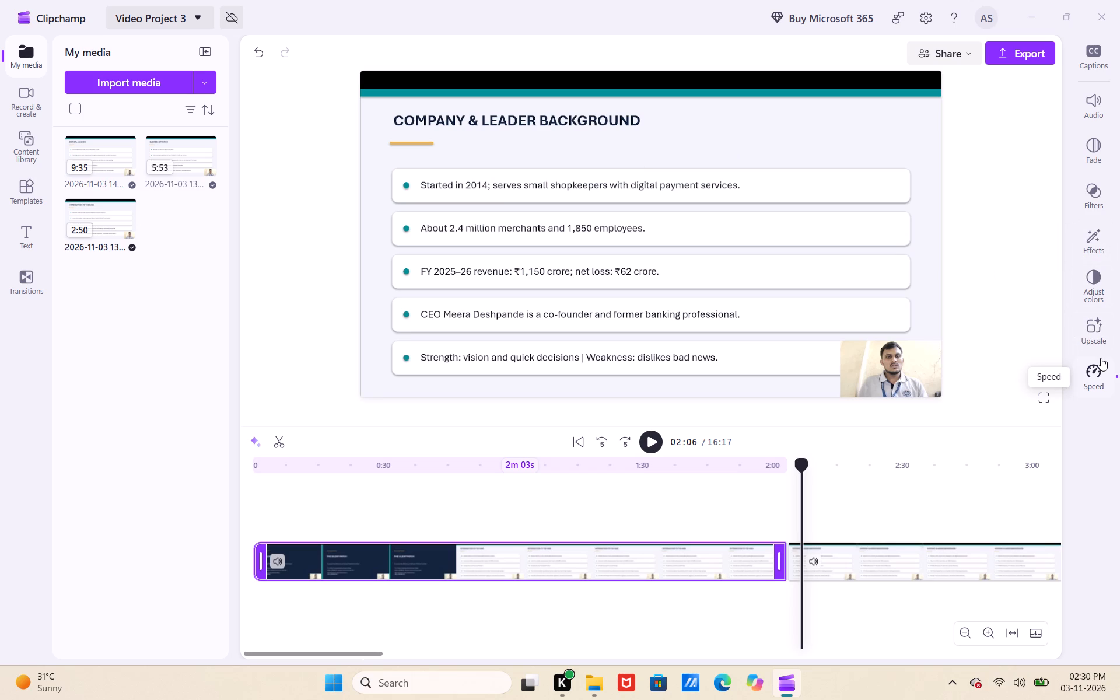
left_click(1091, 382)
Play back the end of the Conclusion & Final Recommendation slide just before the final References clip.
scroll(855, 480, "left", 17)
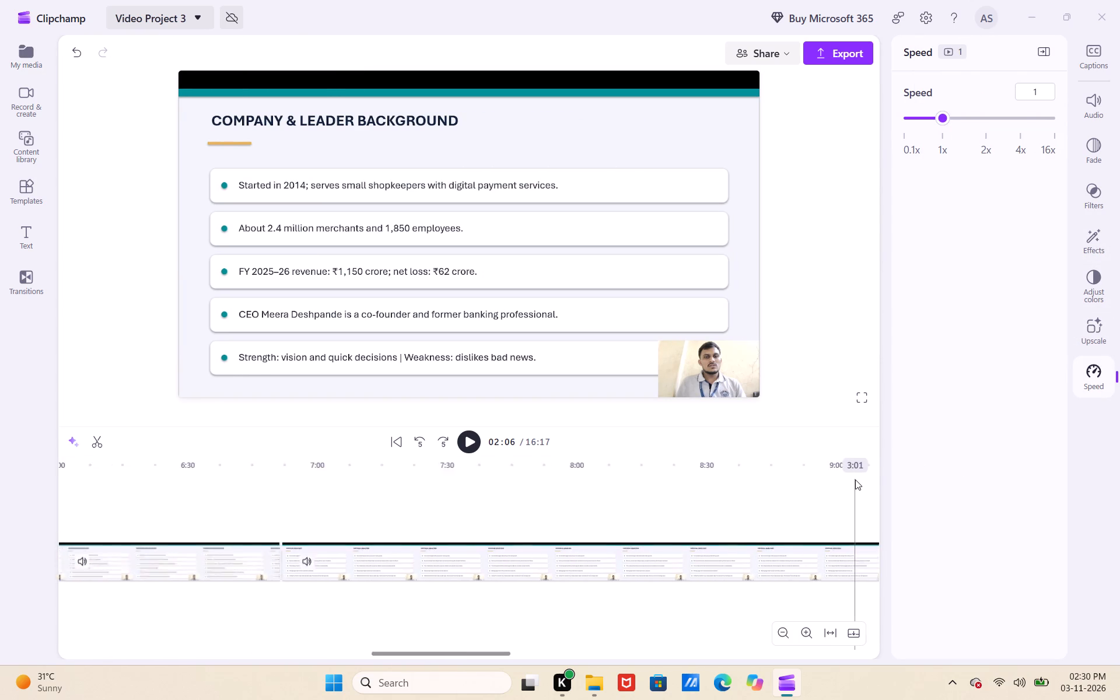
scroll(855, 480, "left", 14)
scroll(855, 480, "left", 20)
scroll(855, 480, "left", 12)
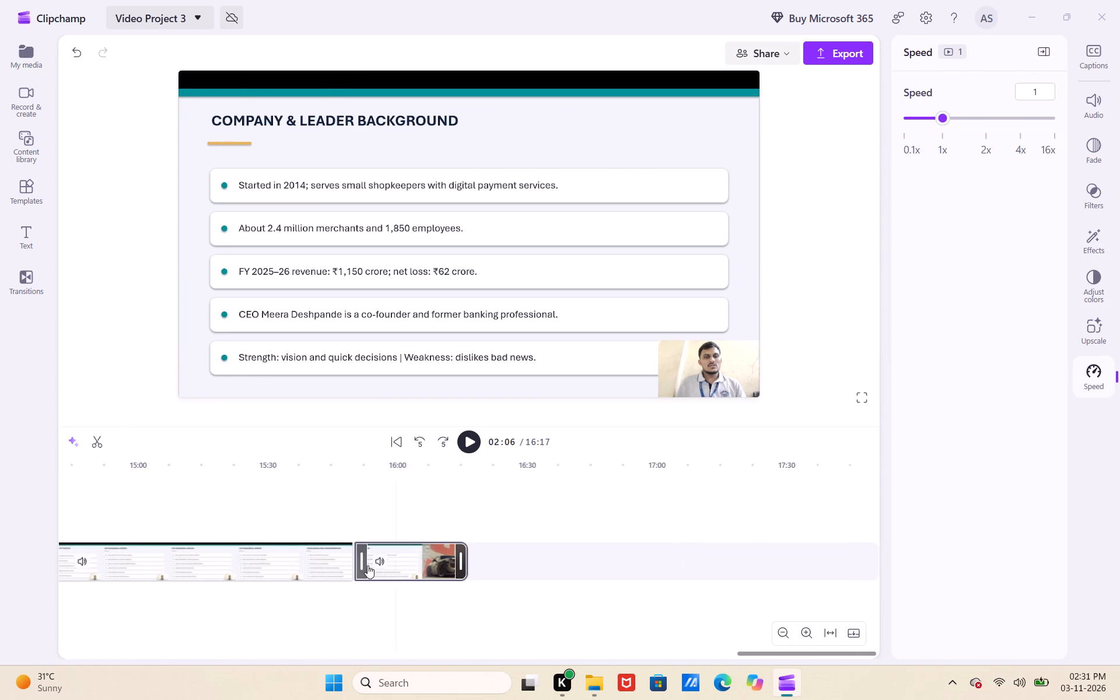
left_click(428, 557)
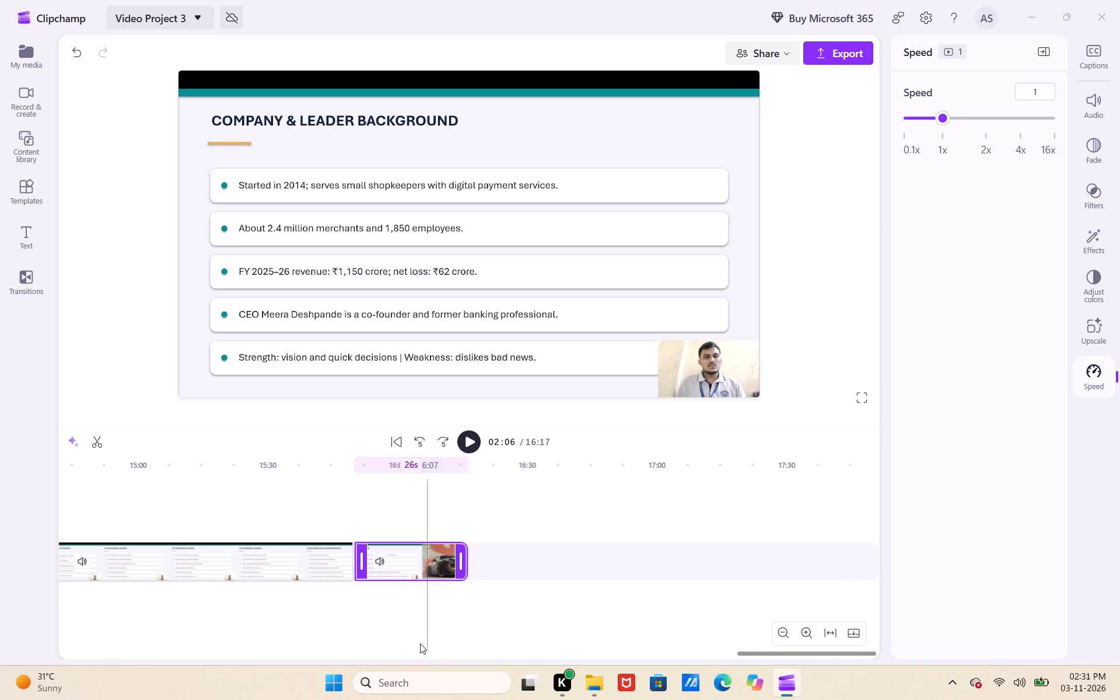
left_click(418, 572)
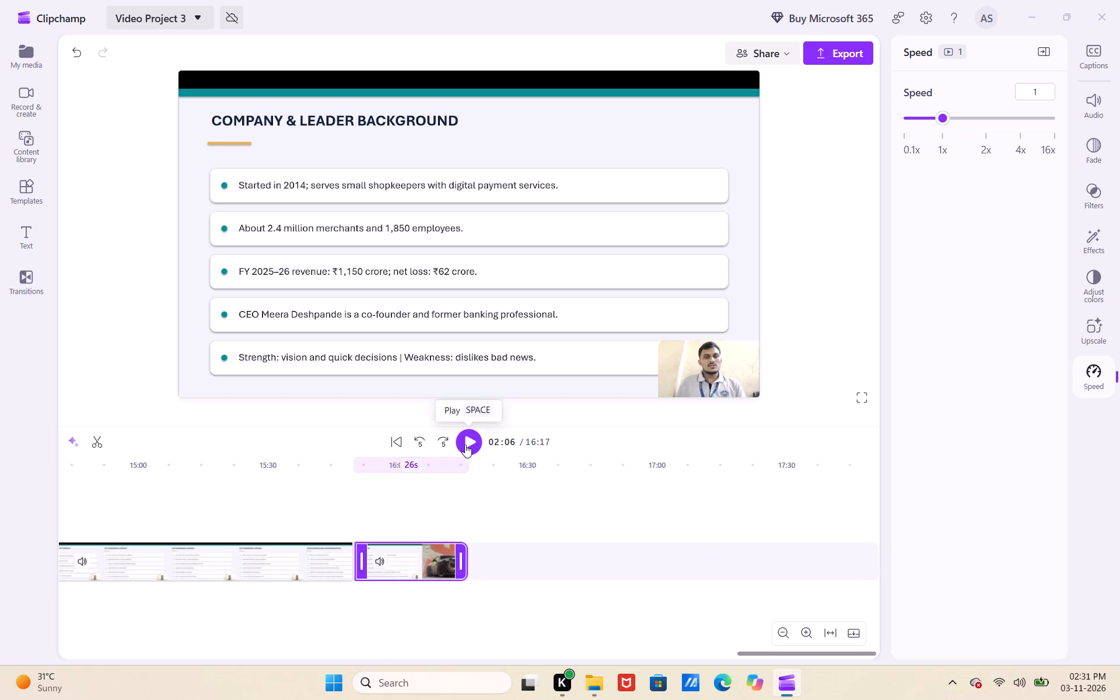
left_click(465, 444)
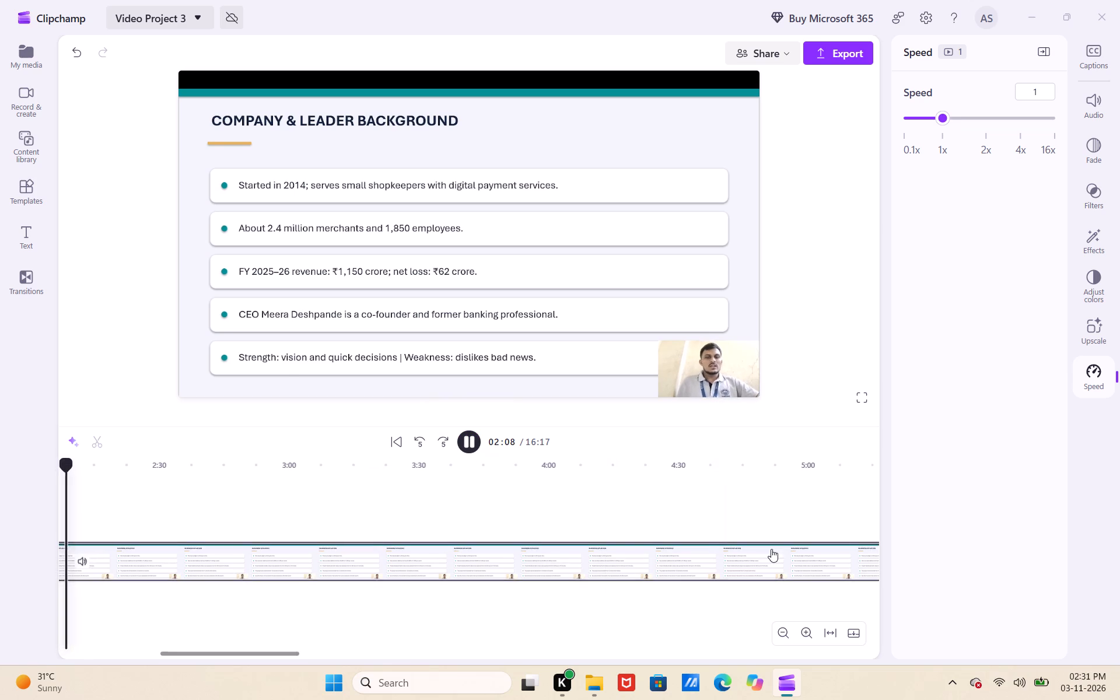
scroll(771, 549, "left", 20)
scroll(771, 549, "left", 20)
scroll(771, 549, "left", 15)
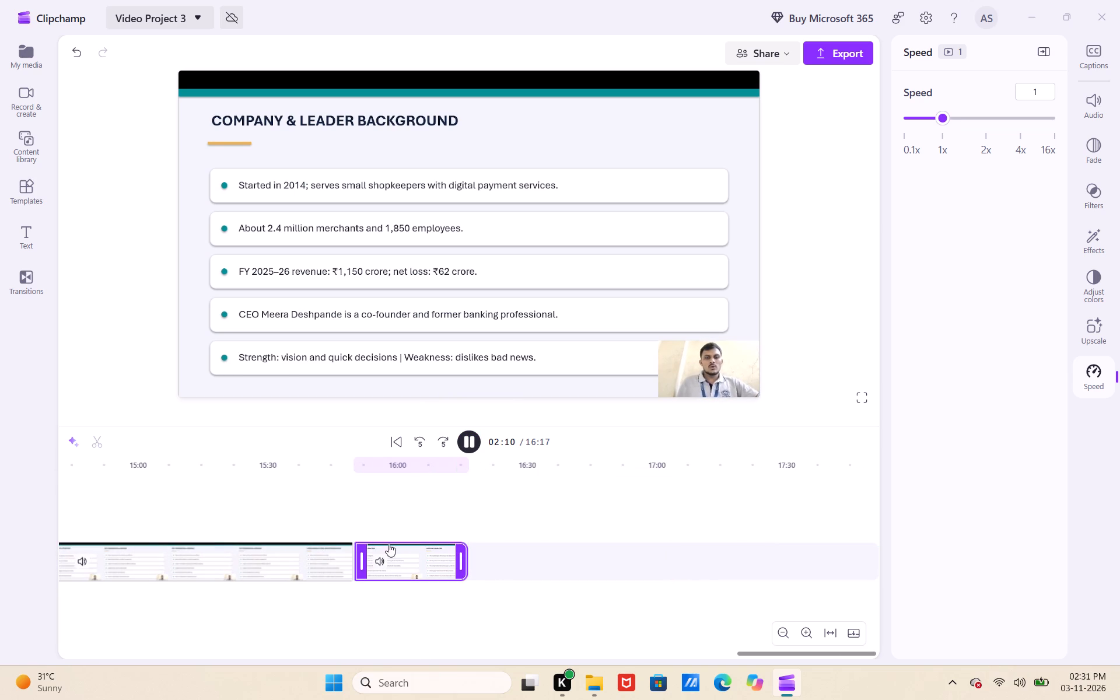
left_click(314, 526)
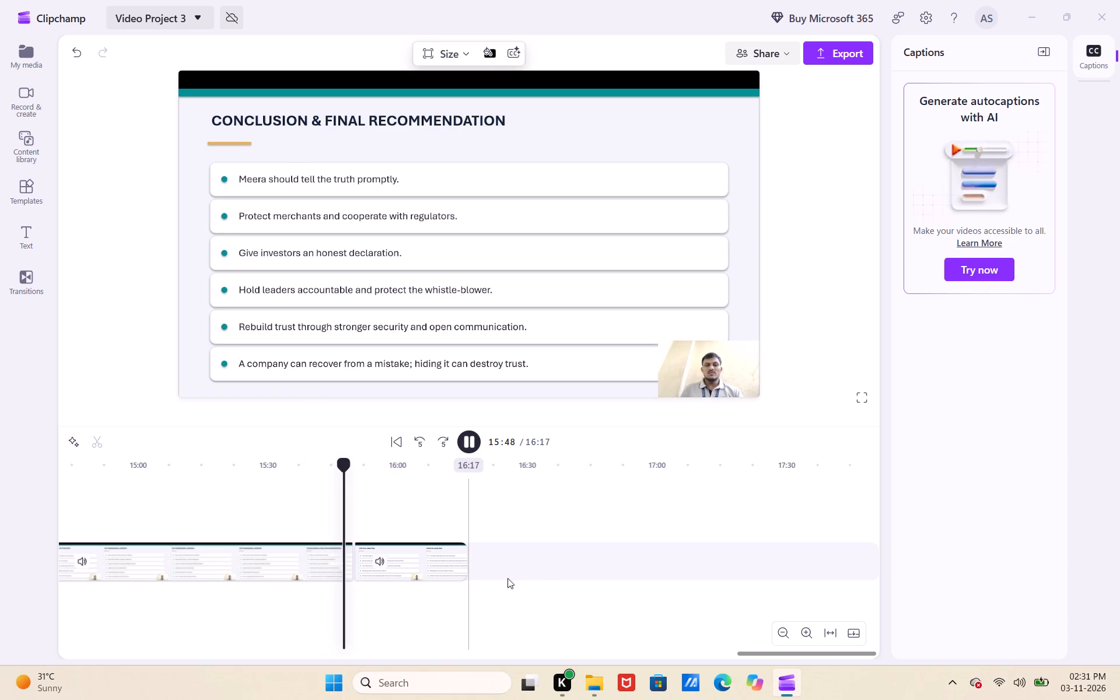
Split the final References clip at about 16:07, where the slide ends, and delete the desktop footage after it.
left_click_drag(452, 555, 432, 557)
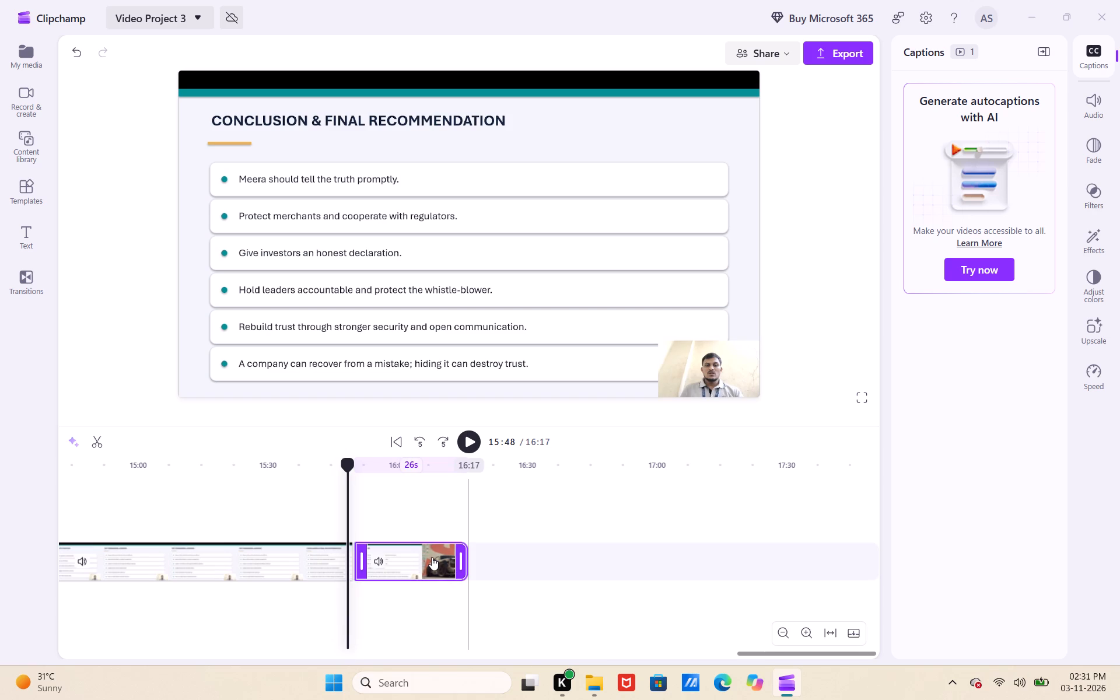
left_click(570, 560)
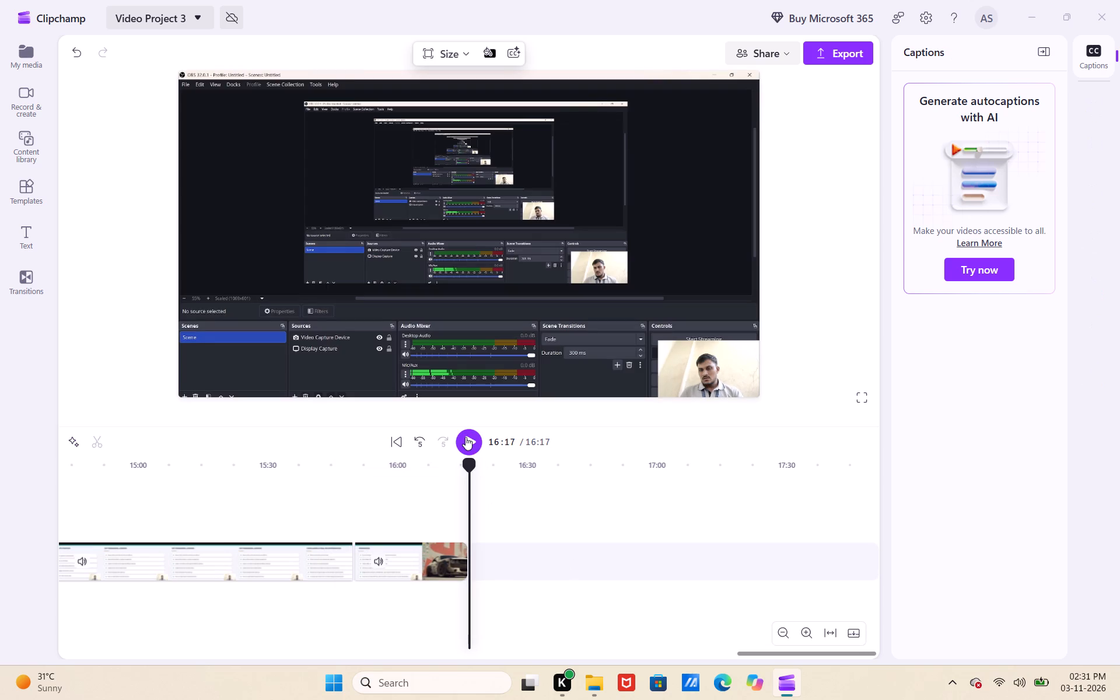
left_click(466, 436)
left_click(419, 515)
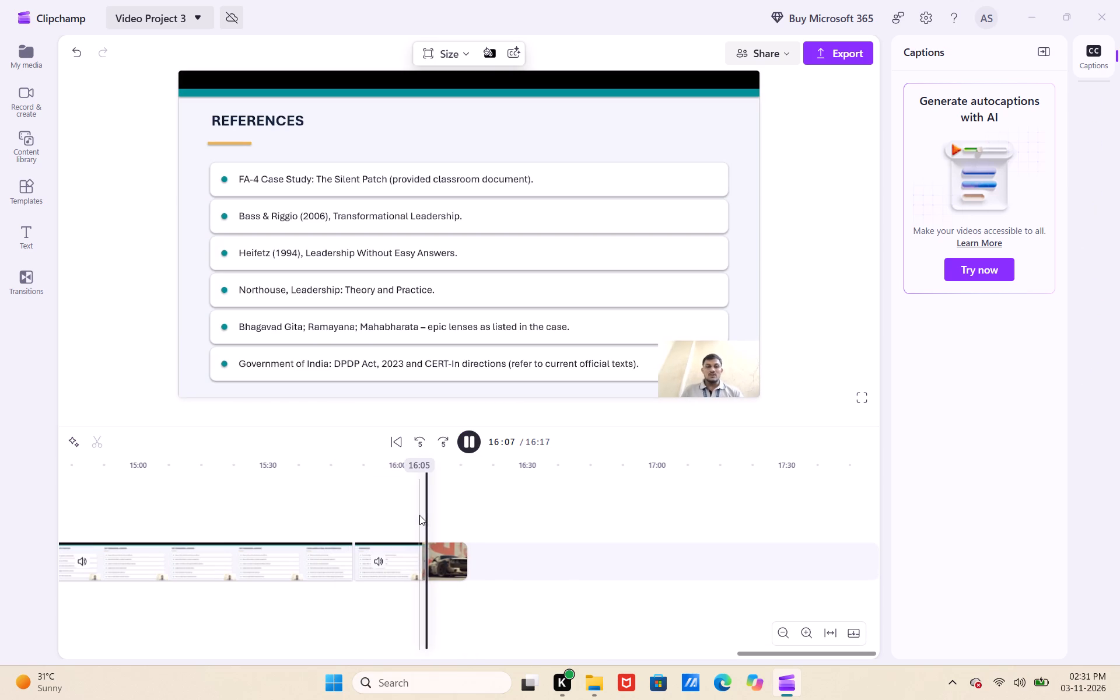
left_click_drag(433, 458, 428, 458)
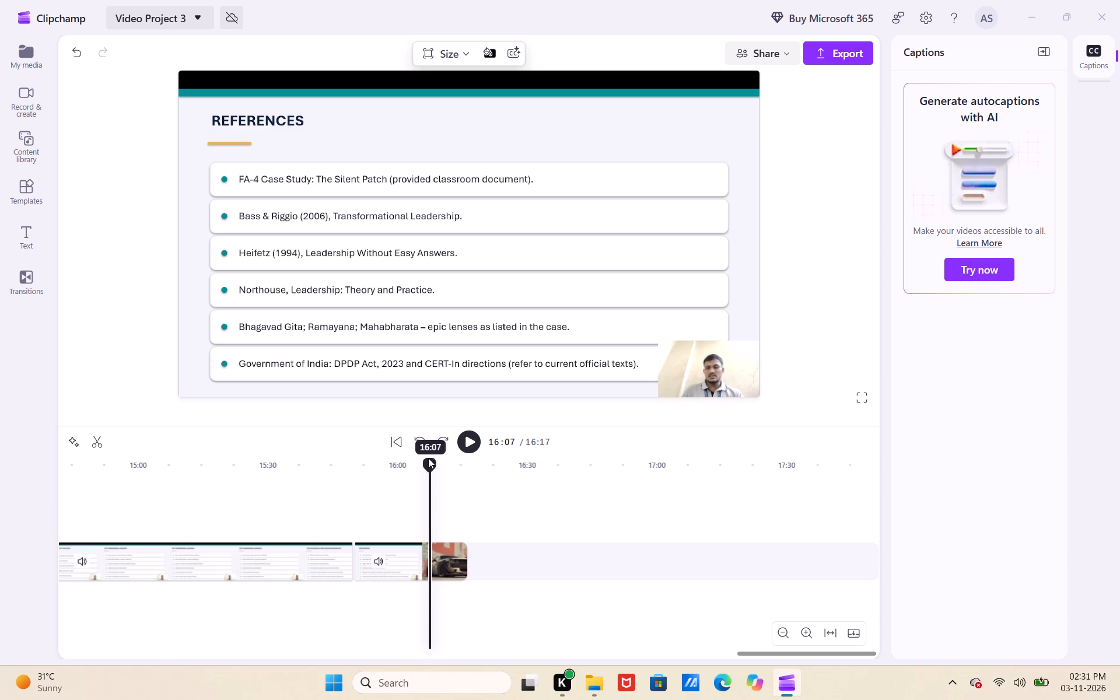
left_click_drag(428, 458, 422, 460)
left_click(429, 525)
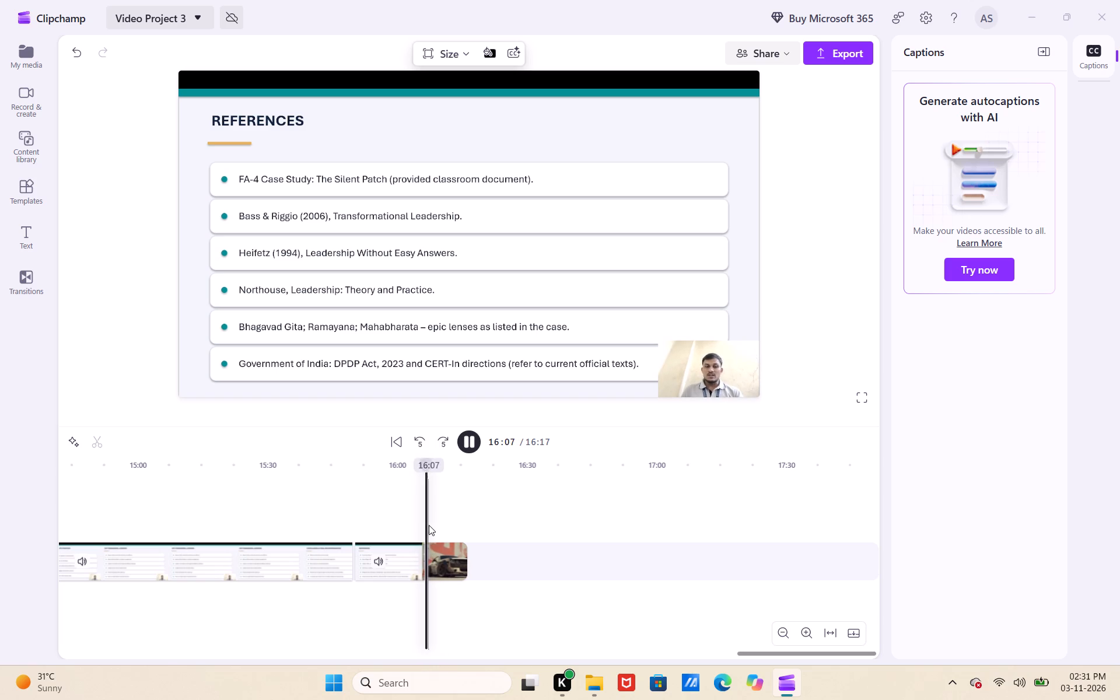
left_click(439, 559)
left_click_drag(438, 471, 430, 473)
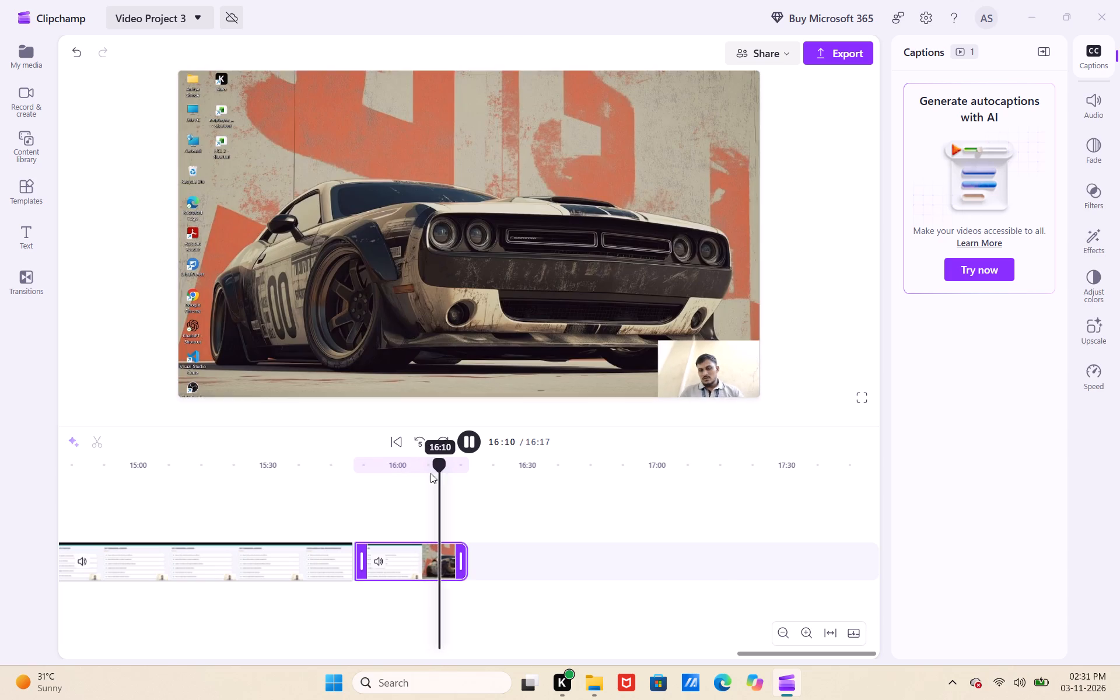
left_click_drag(430, 473, 421, 478)
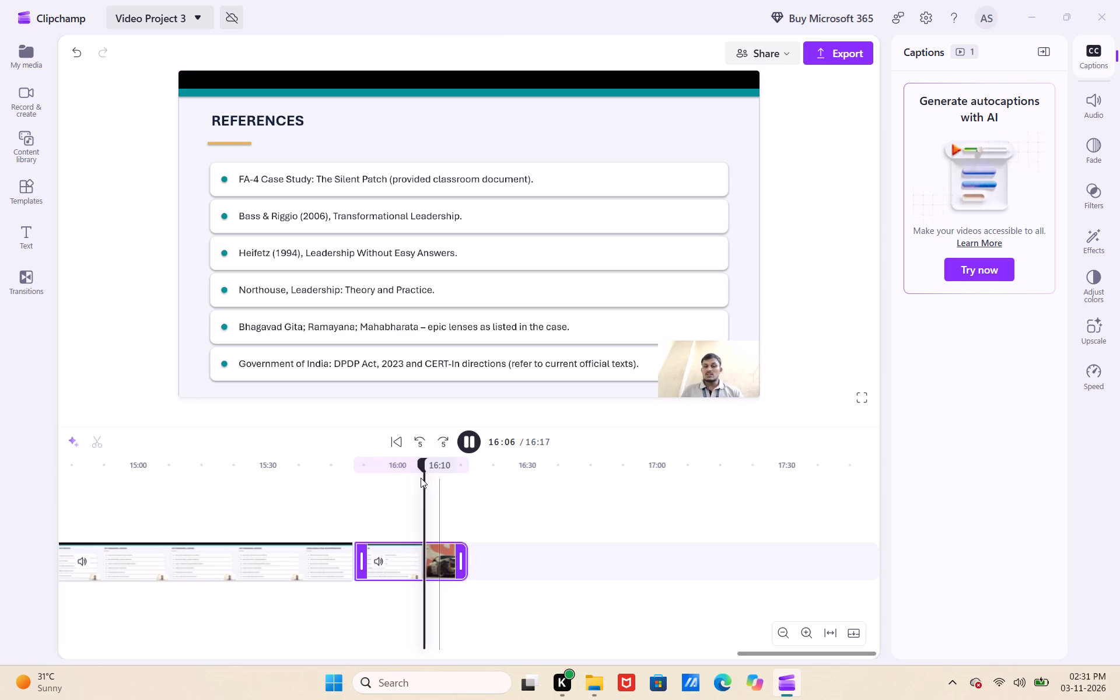
left_click_drag(435, 471, 425, 473)
key("s")
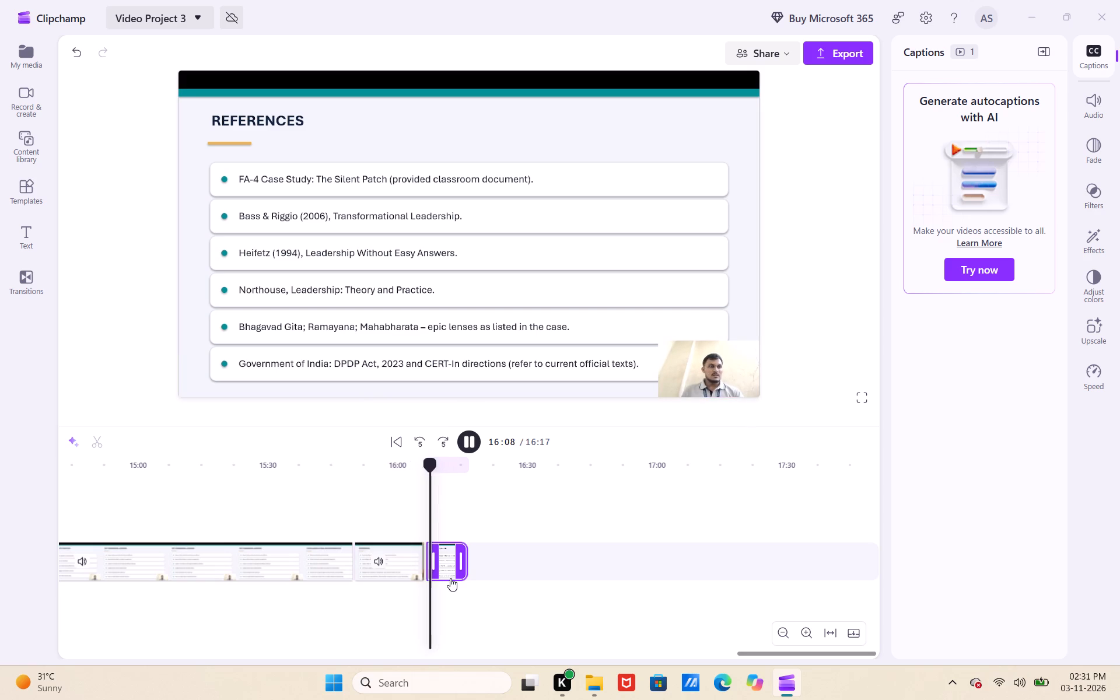
key("BackSpace")
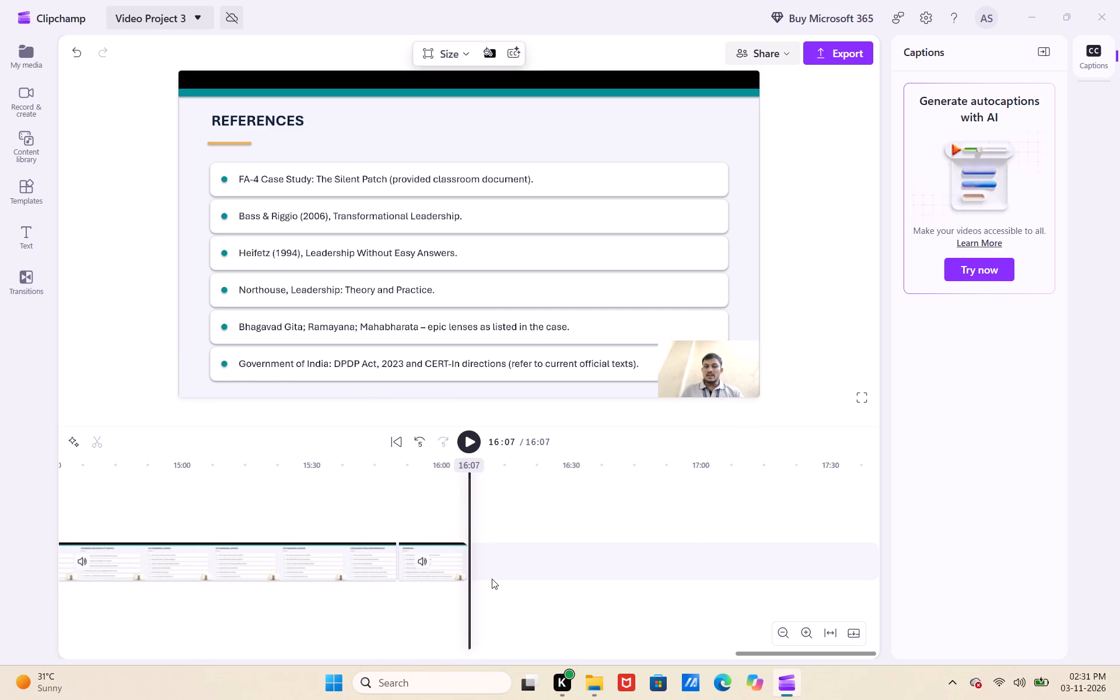
Play the video from the title slide at the beginning.
scroll(633, 586, "right", 8)
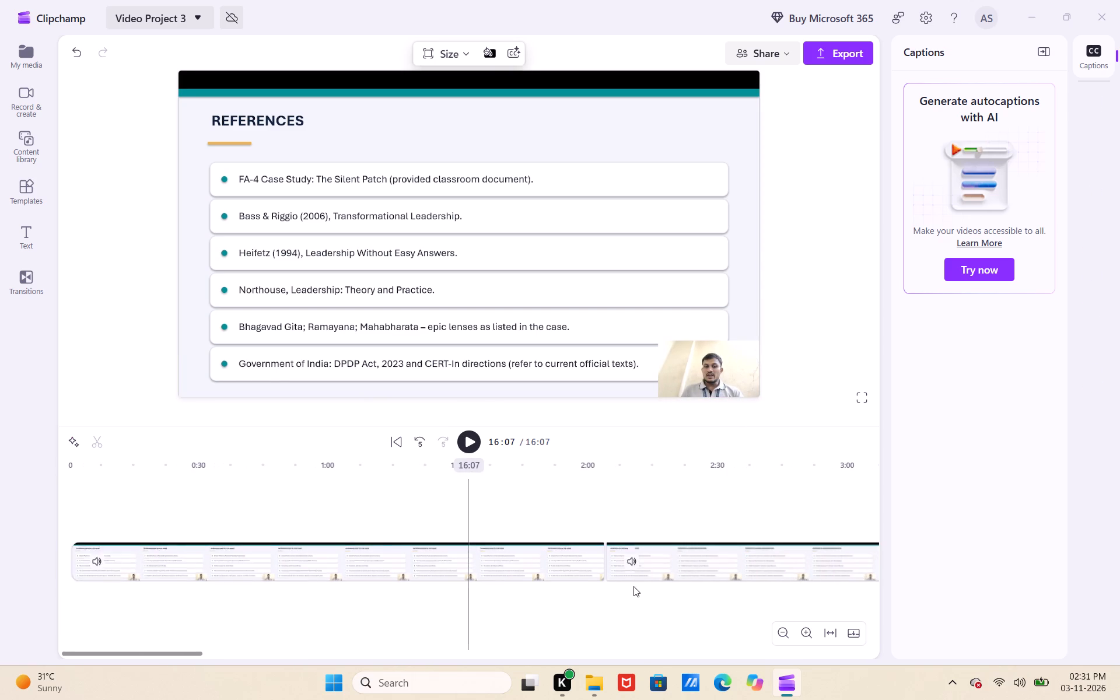
scroll(633, 586, "right", 6)
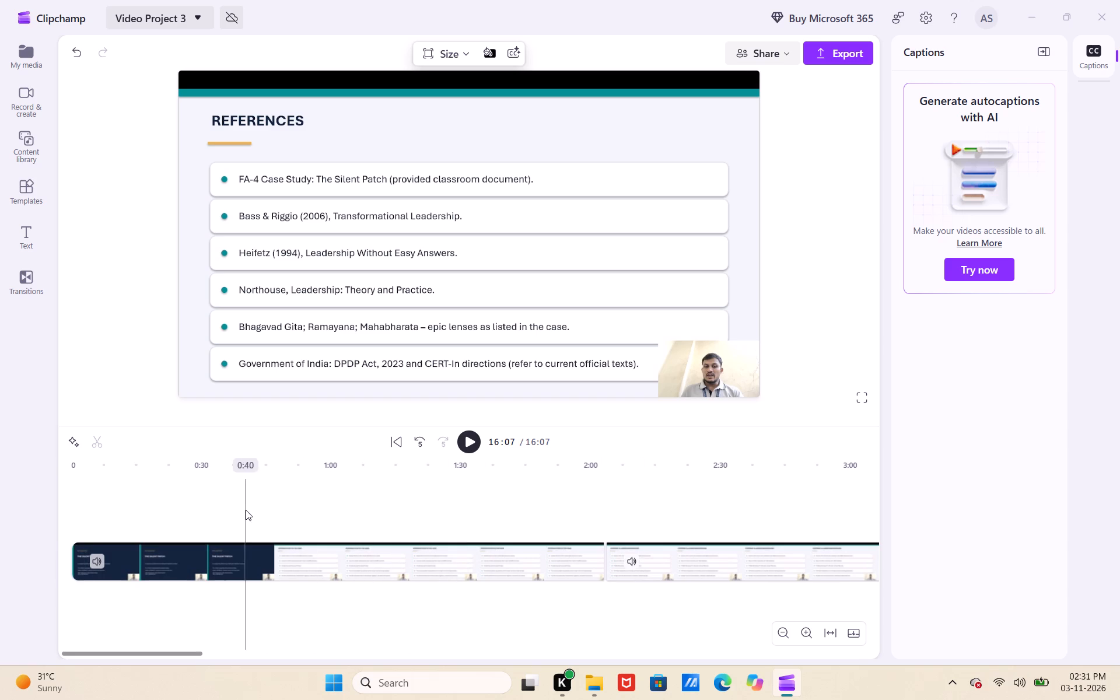
double_click(76, 508)
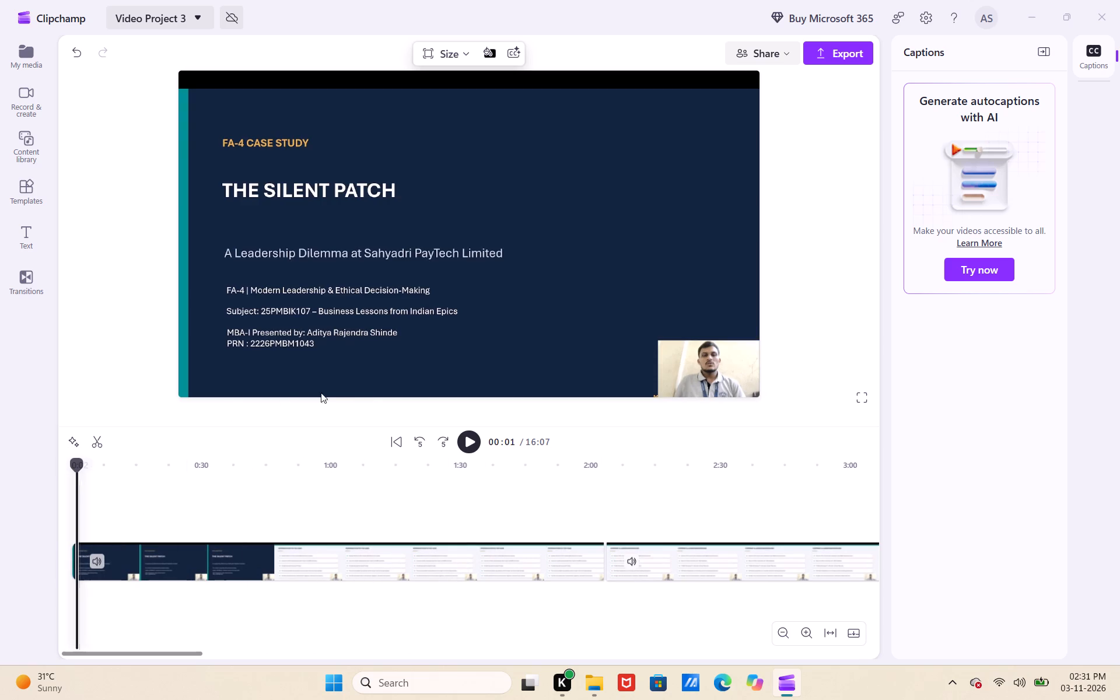
left_click(475, 443)
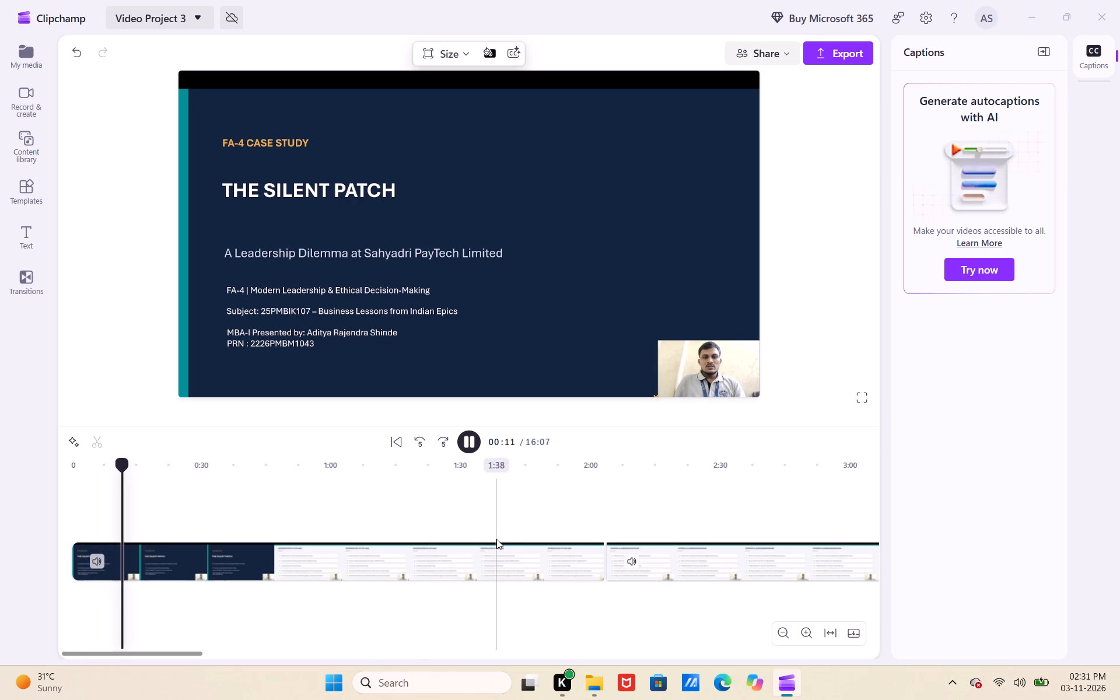
Set the playback speed of the second clip, which starts near 2:03, to 1.2x.
scroll(496, 539, "left", 20)
scroll(496, 539, "left", 7)
scroll(496, 539, "right", 13)
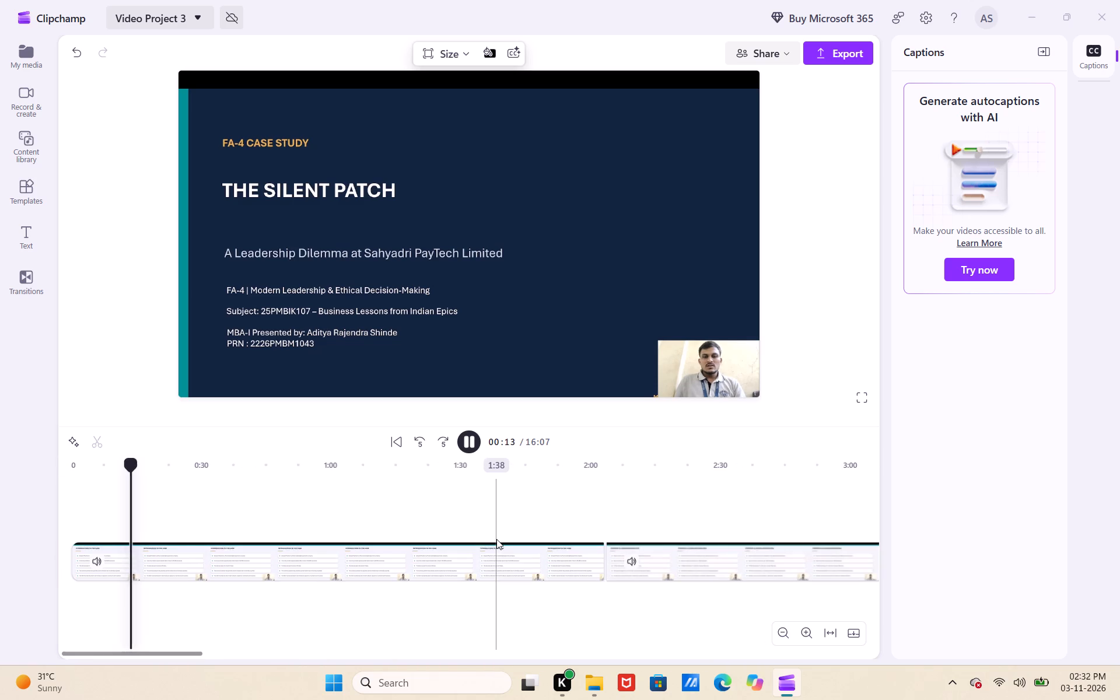
scroll(496, 539, "left", 4)
left_click(491, 576)
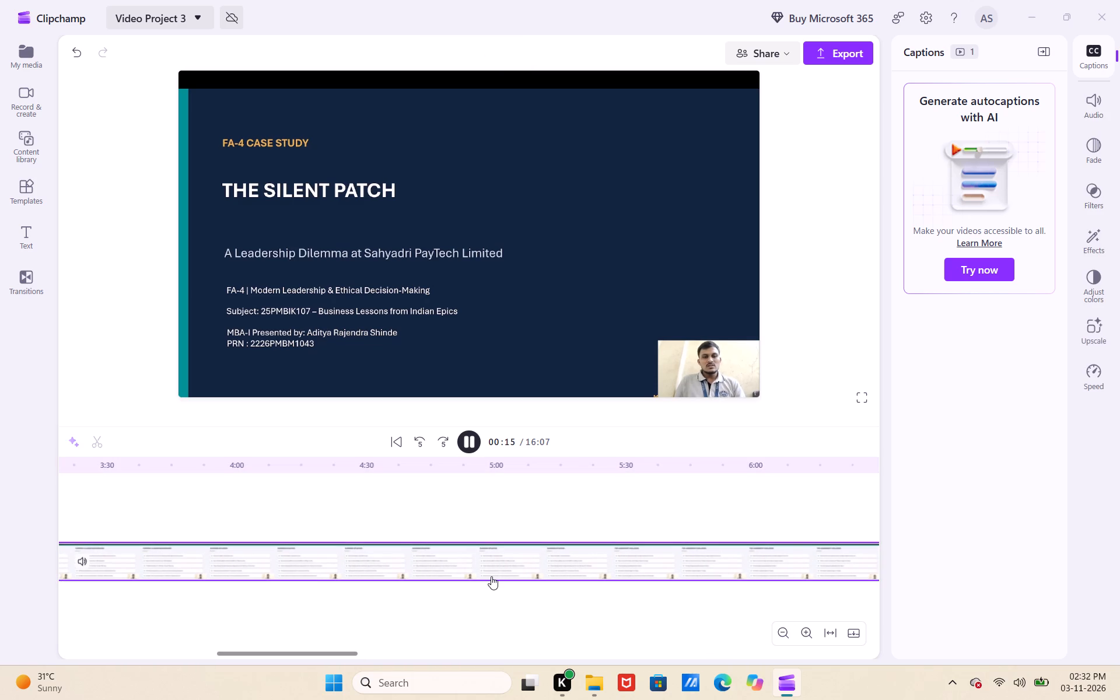
left_click(1106, 375)
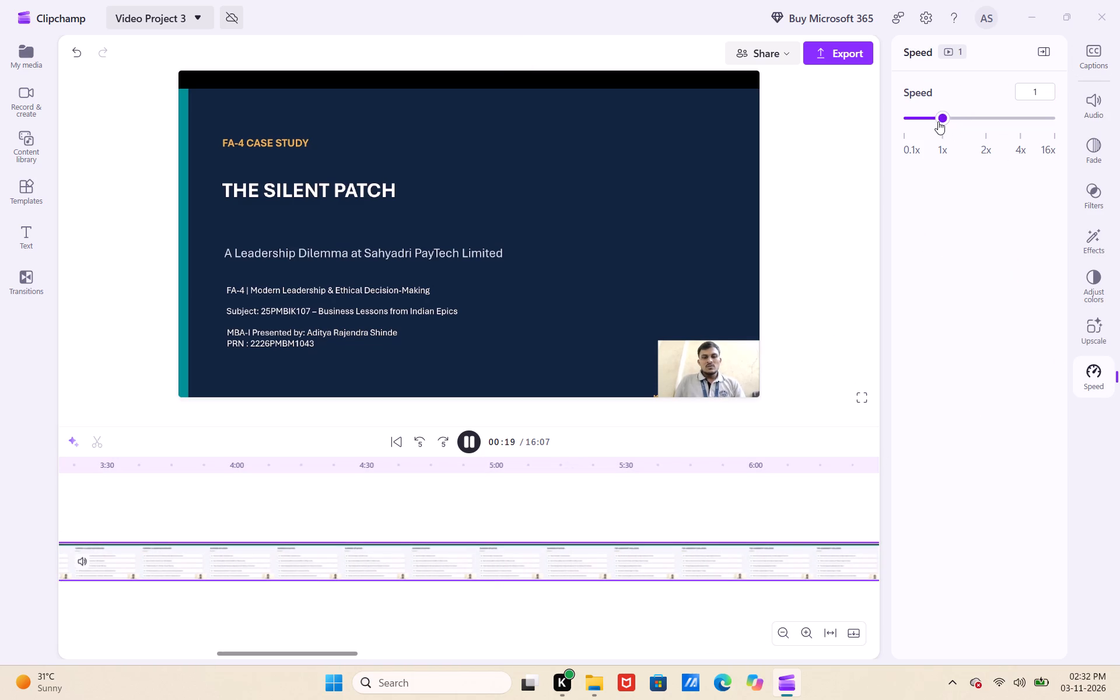
left_click_drag(938, 121, 957, 134)
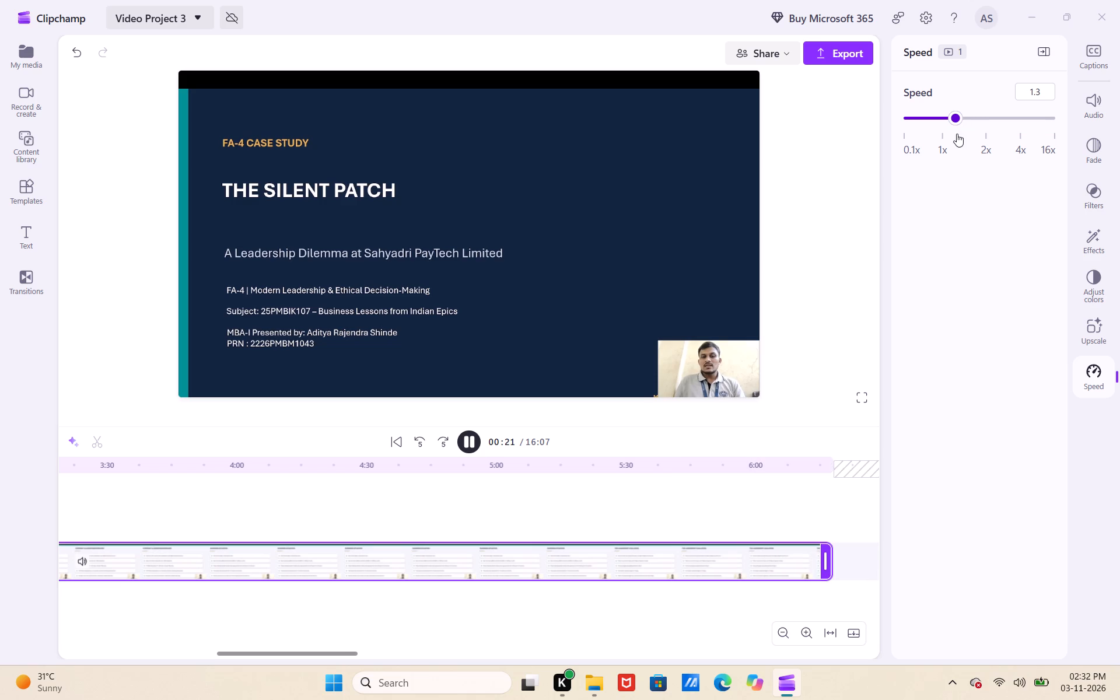
left_click_drag(957, 134, 976, 137)
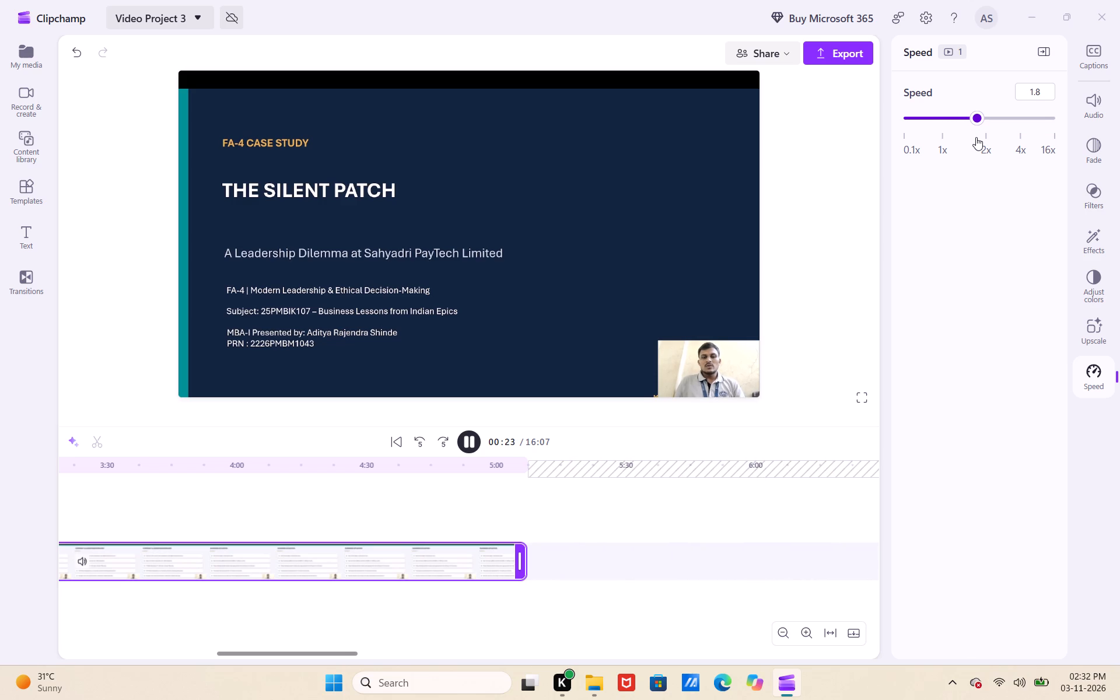
left_click_drag(976, 137, 972, 140)
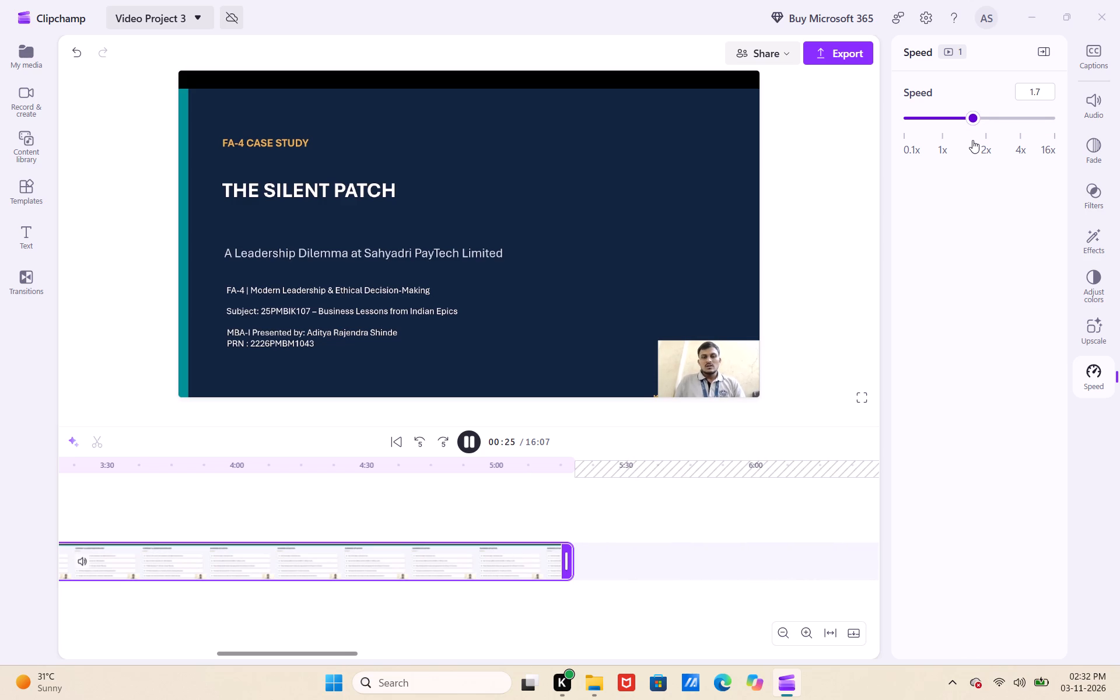
left_click_drag(972, 140, 953, 146)
left_click(979, 229)
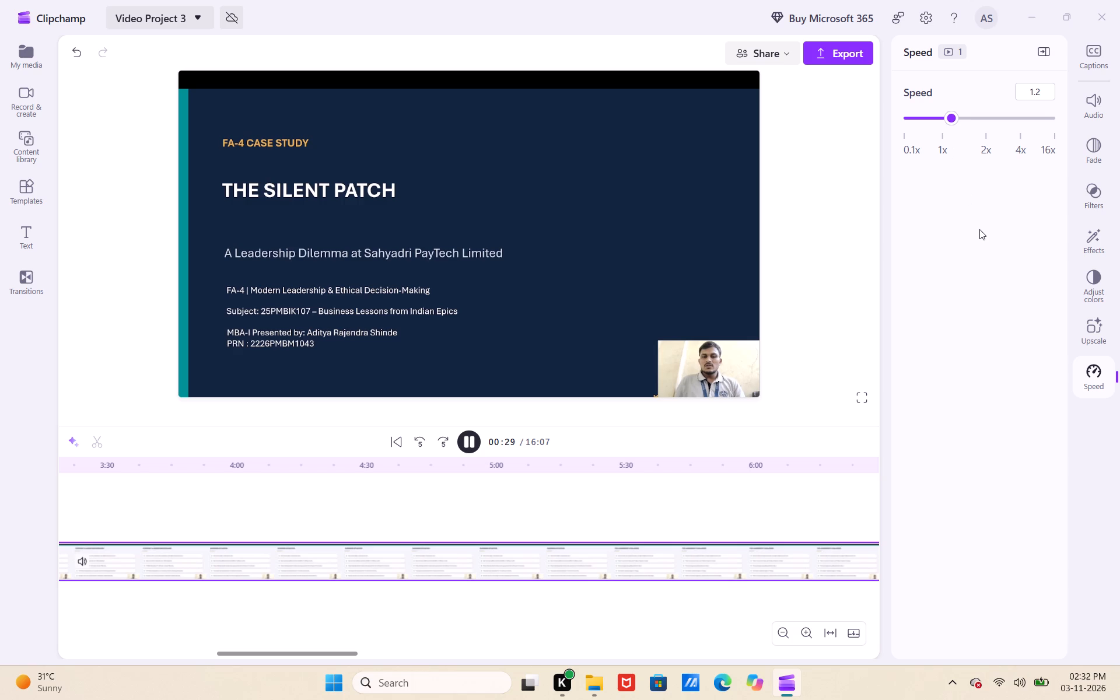
left_click(826, 264)
Play the Introduction to the Case slide from about 1:30 and review the second clip's speed settings.
scroll(470, 604, "right", 8)
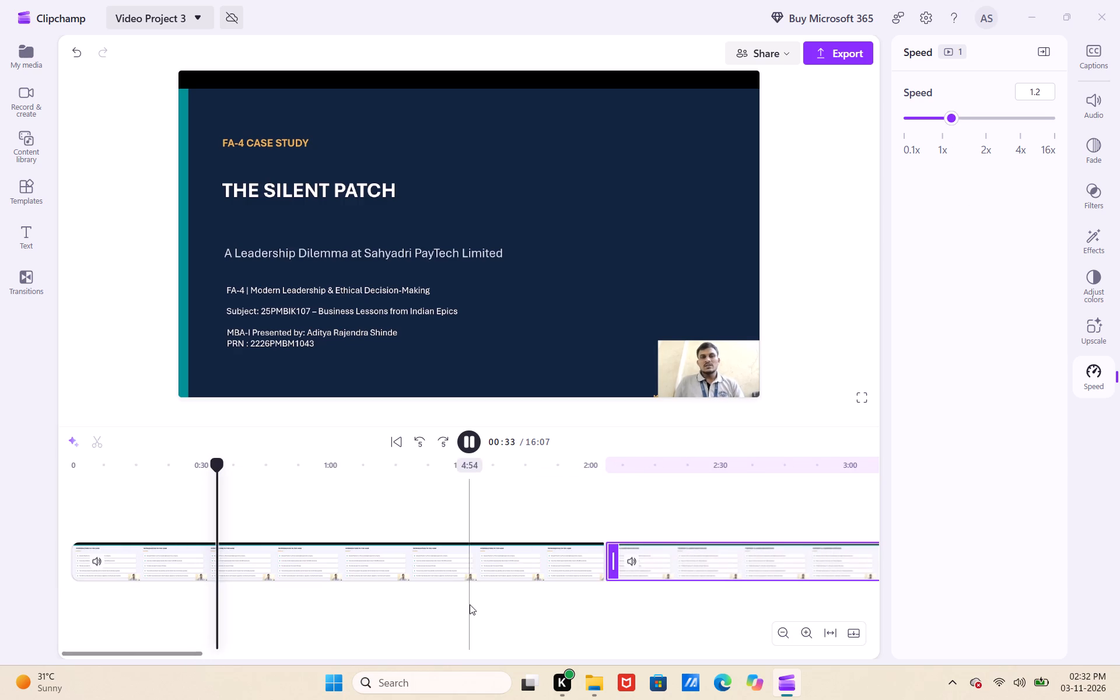
left_click(461, 495)
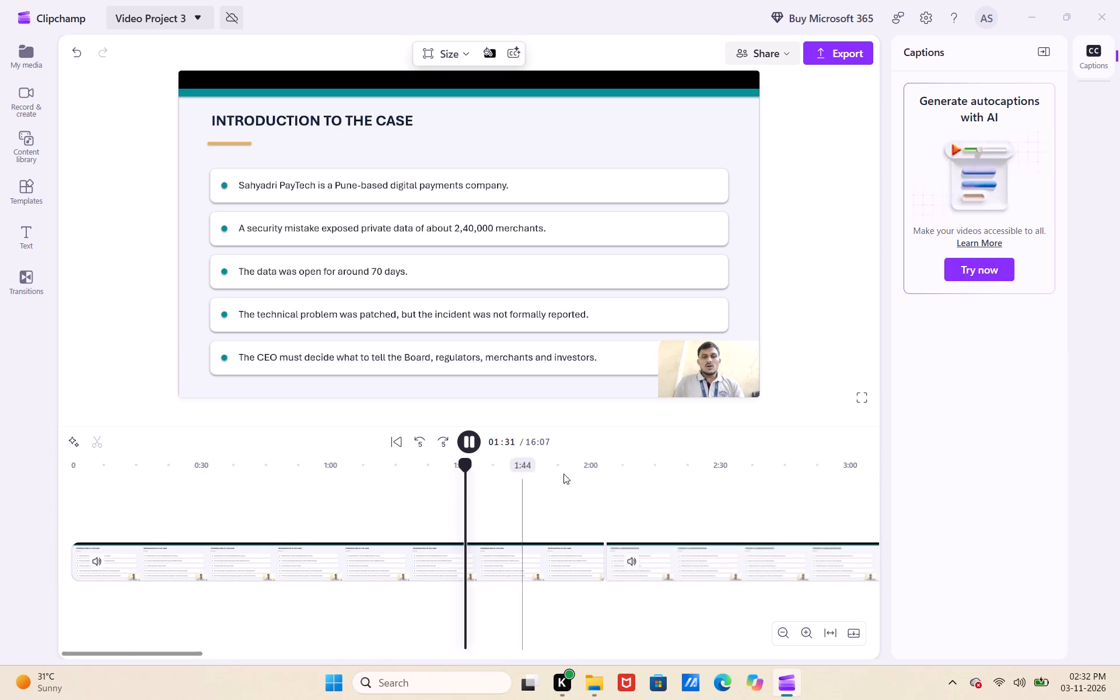
left_click(752, 544)
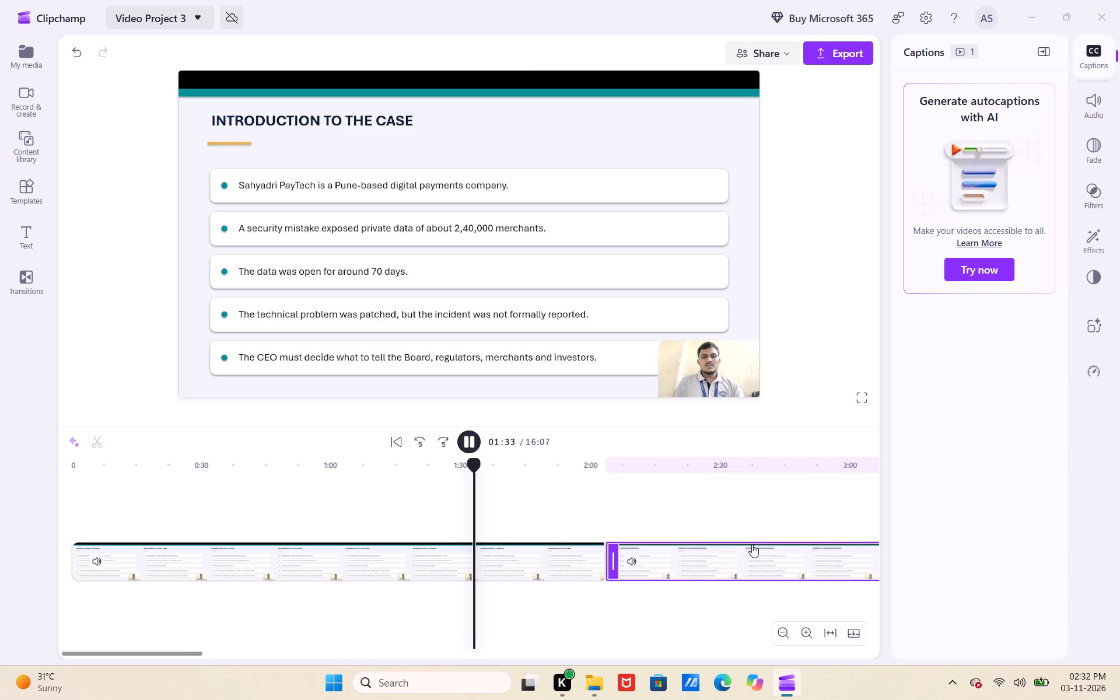
left_click(1101, 360)
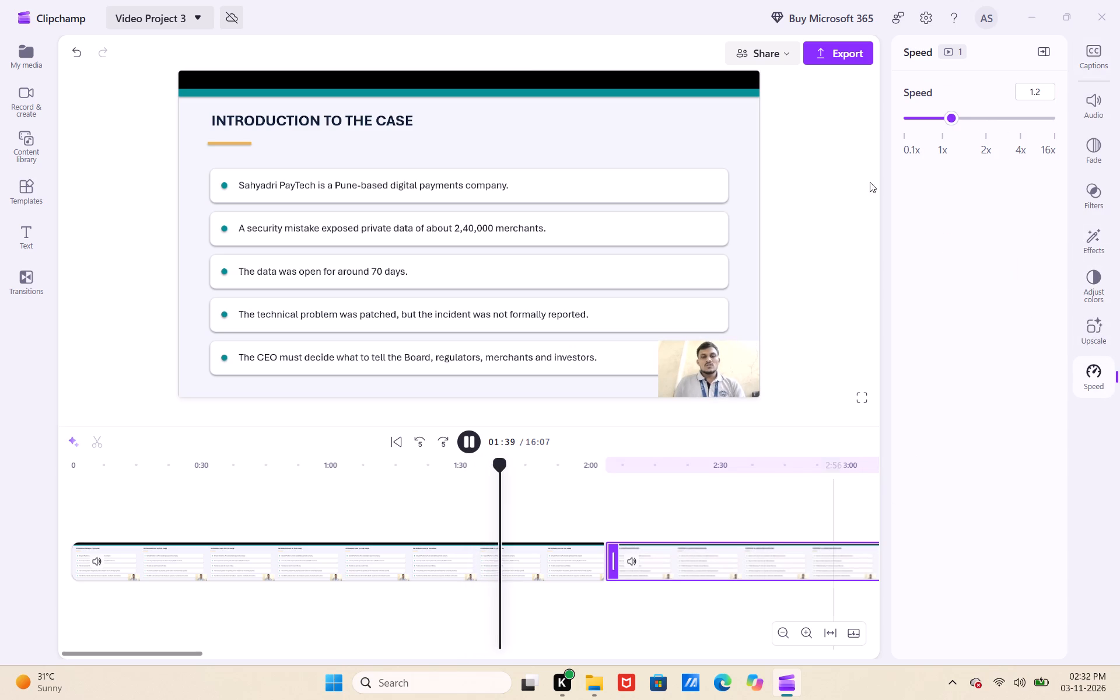
left_click(1044, 47)
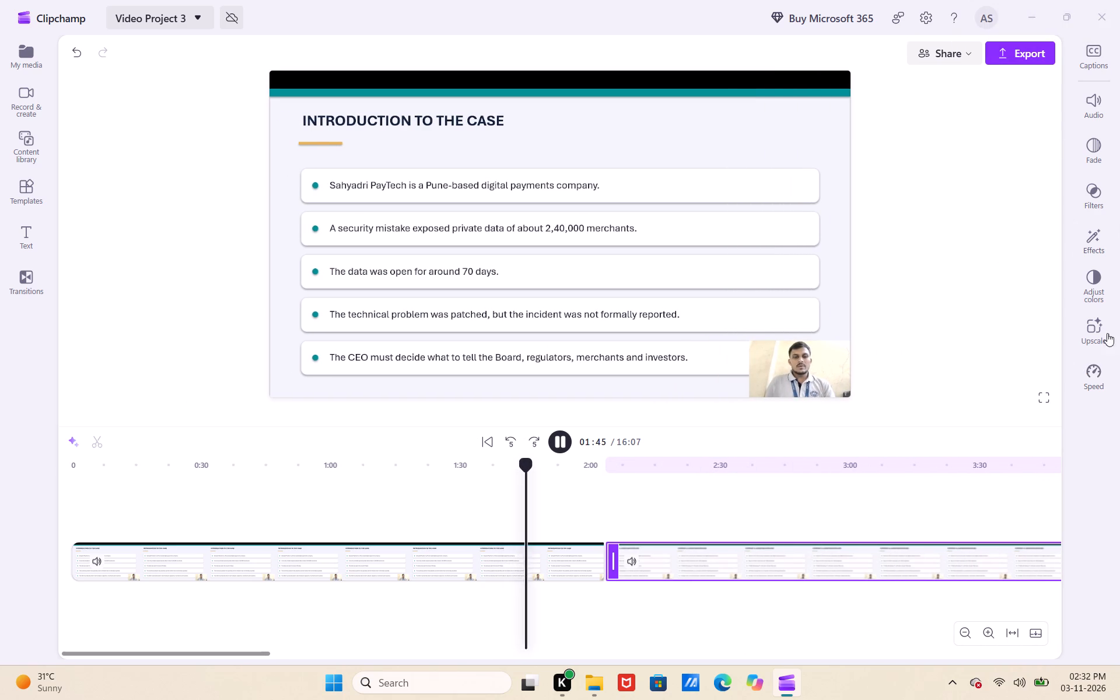
left_click(1093, 377)
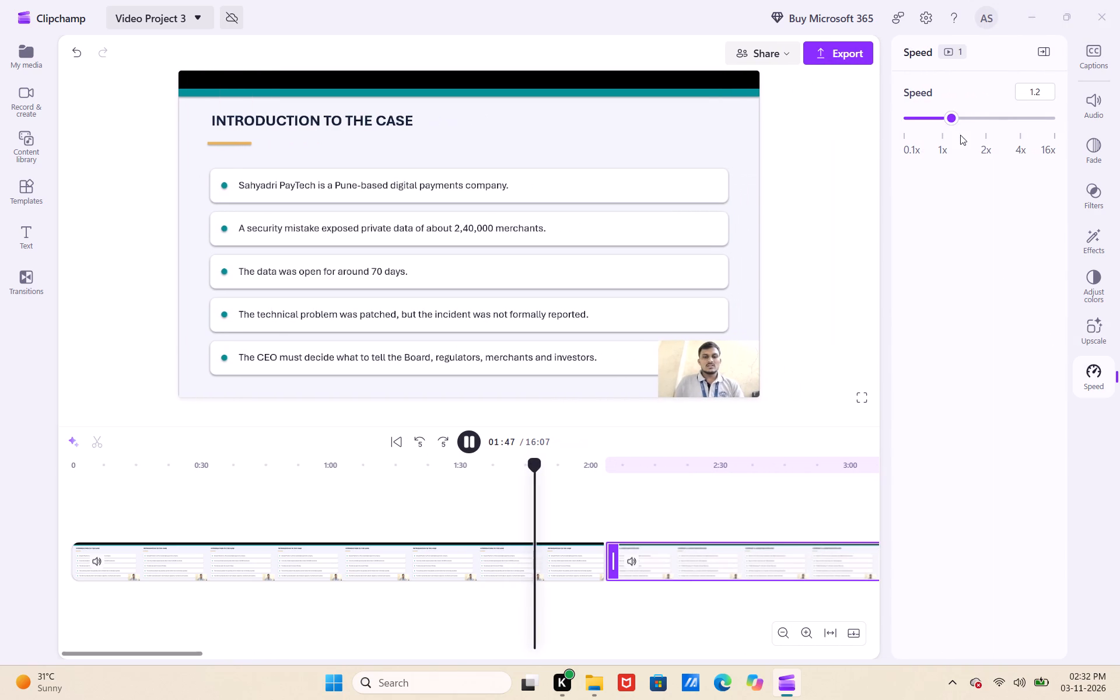
double_click(939, 44)
left_click(993, 166)
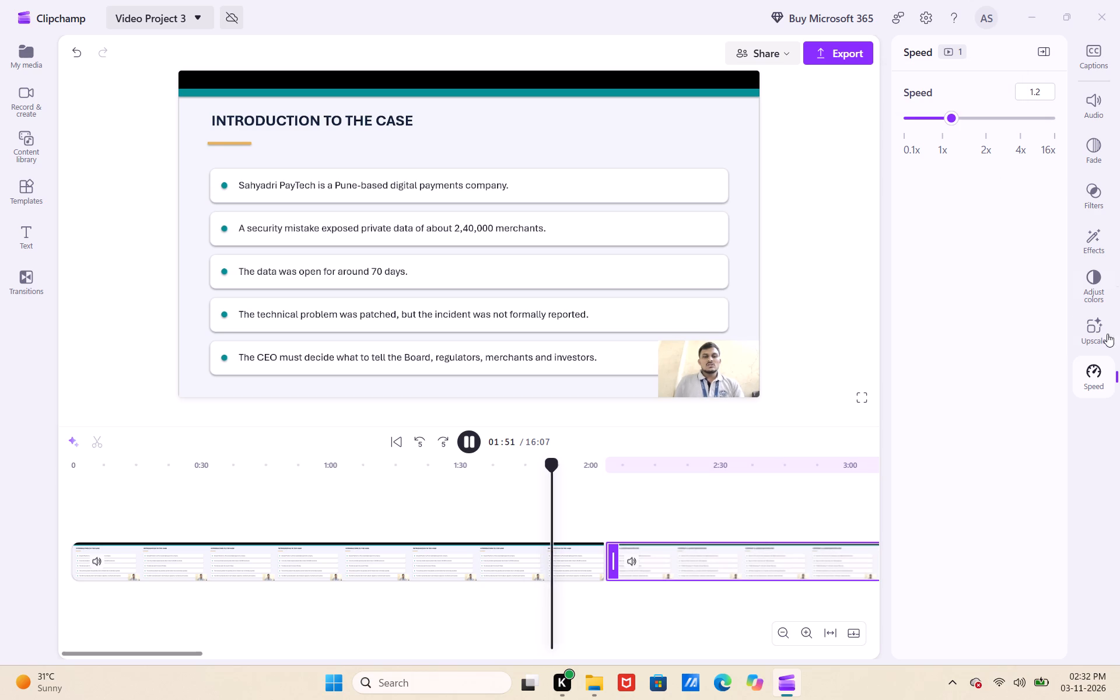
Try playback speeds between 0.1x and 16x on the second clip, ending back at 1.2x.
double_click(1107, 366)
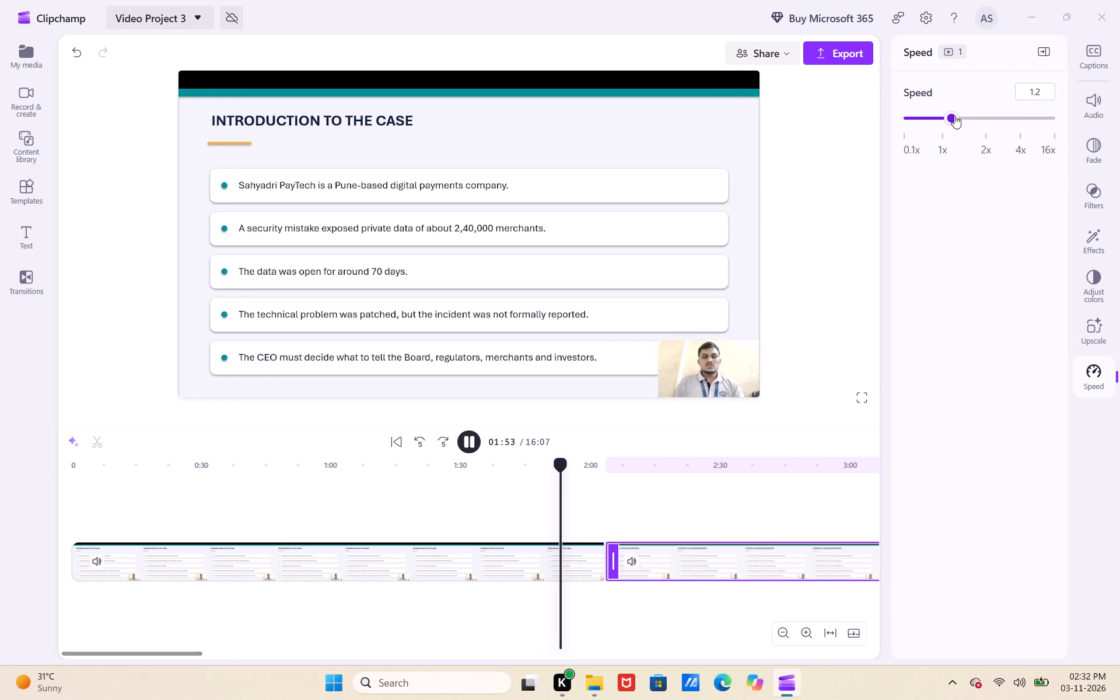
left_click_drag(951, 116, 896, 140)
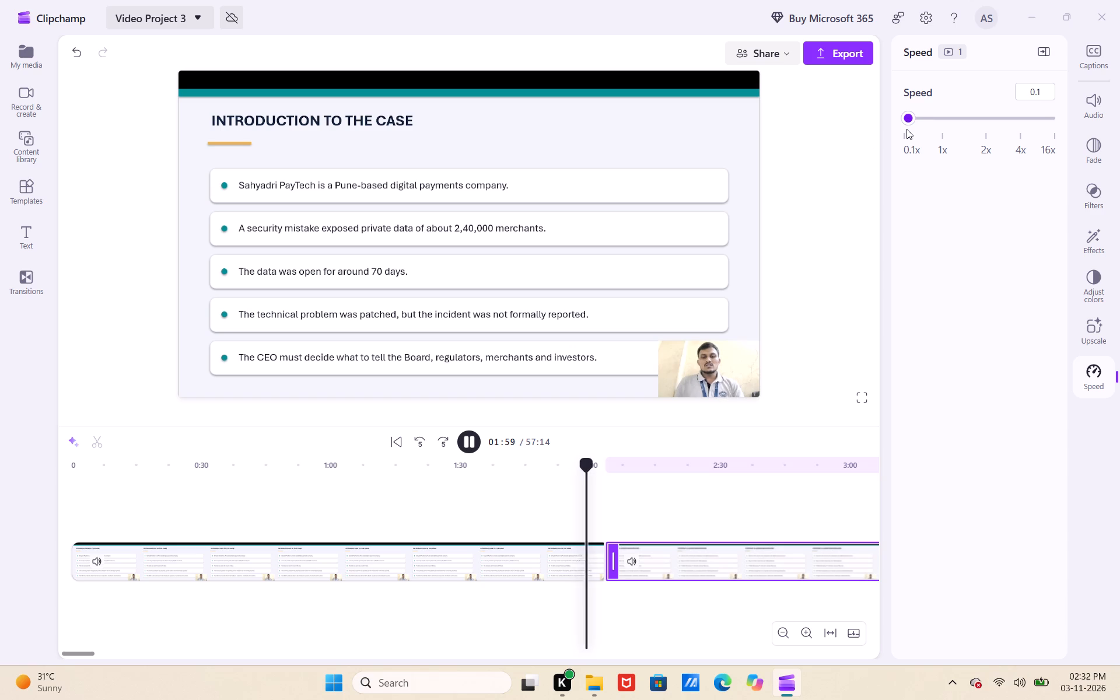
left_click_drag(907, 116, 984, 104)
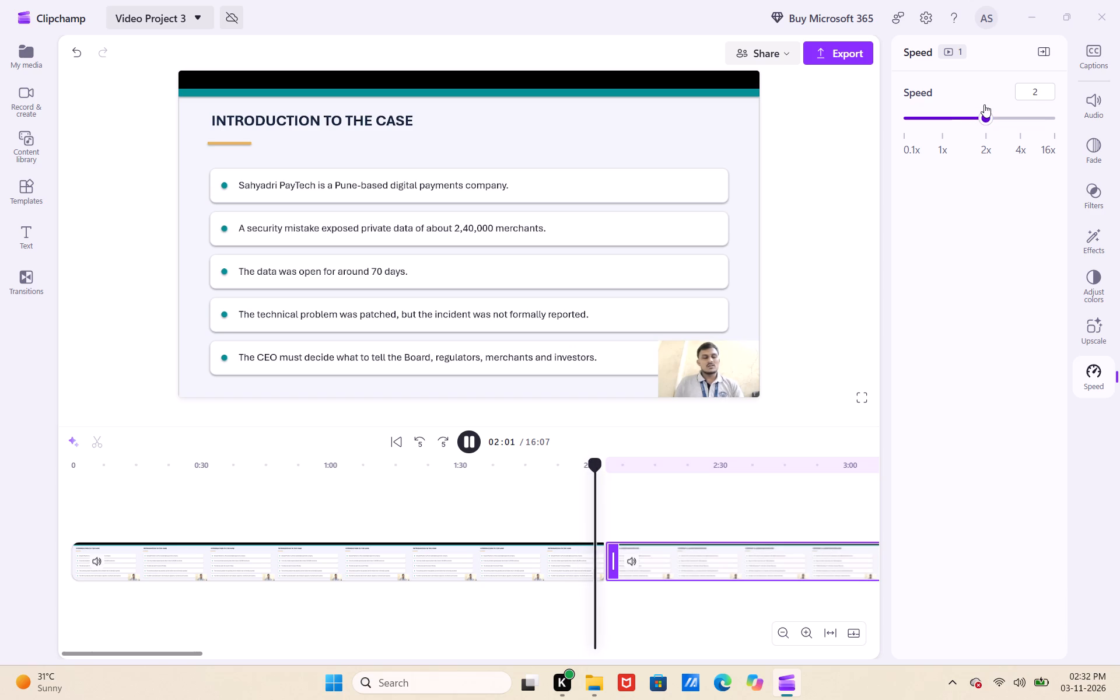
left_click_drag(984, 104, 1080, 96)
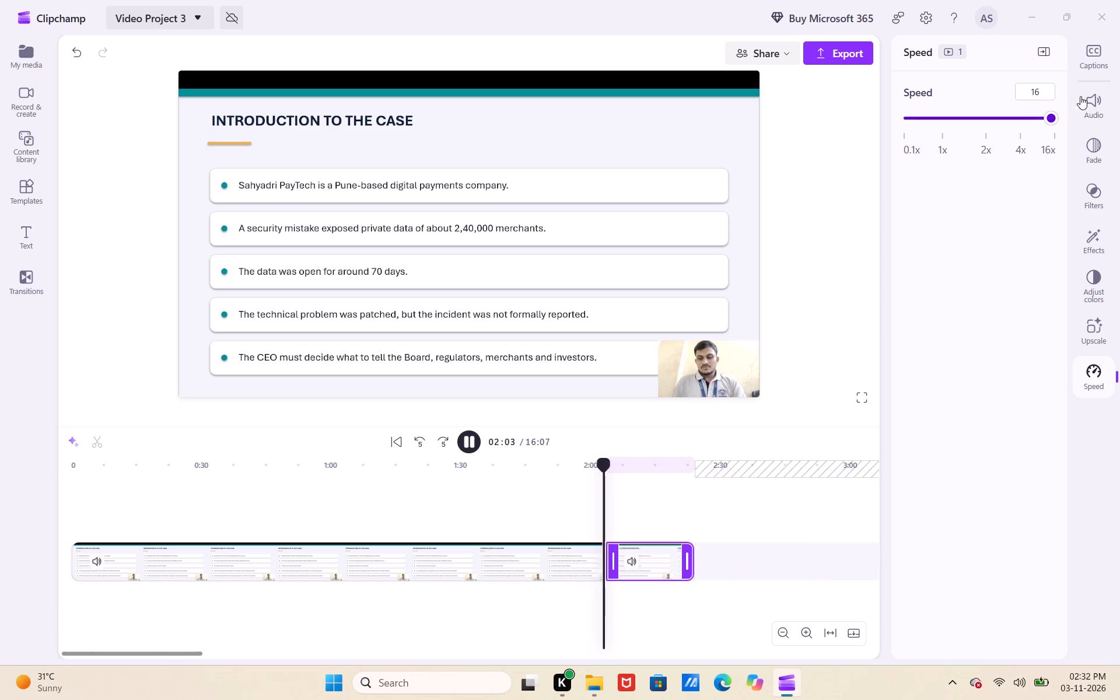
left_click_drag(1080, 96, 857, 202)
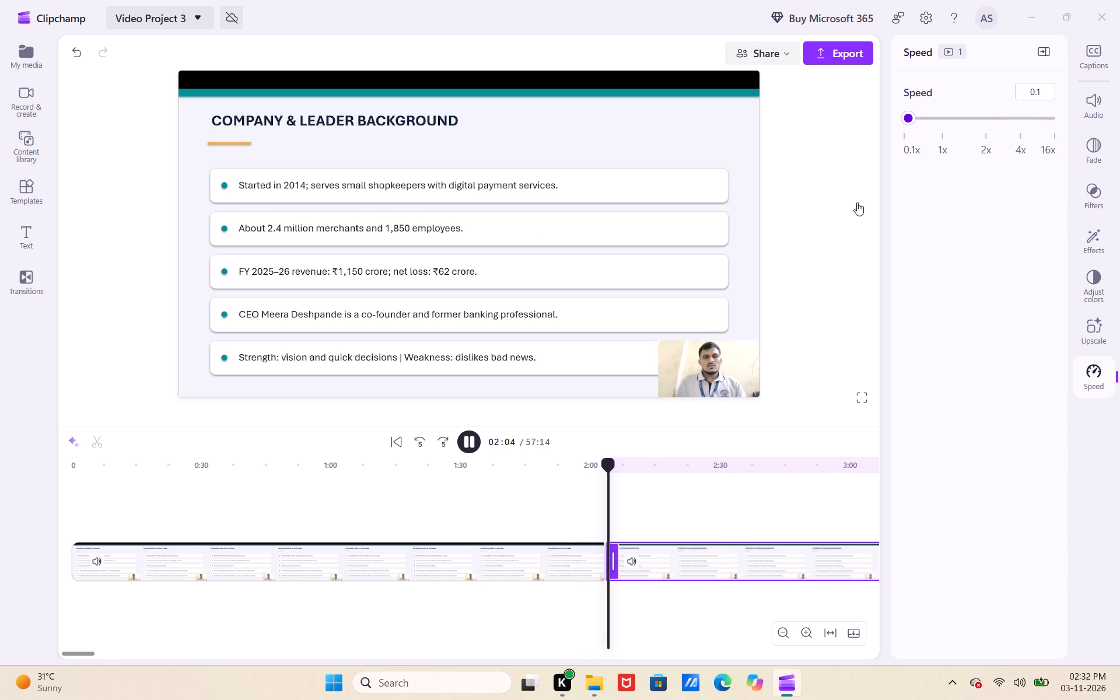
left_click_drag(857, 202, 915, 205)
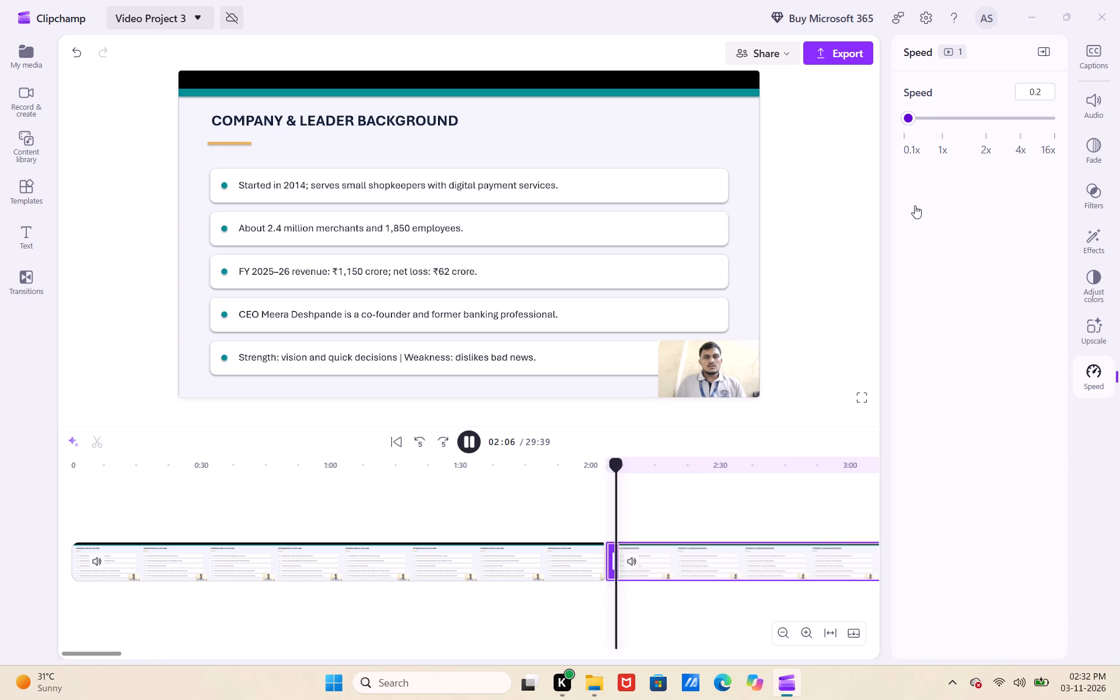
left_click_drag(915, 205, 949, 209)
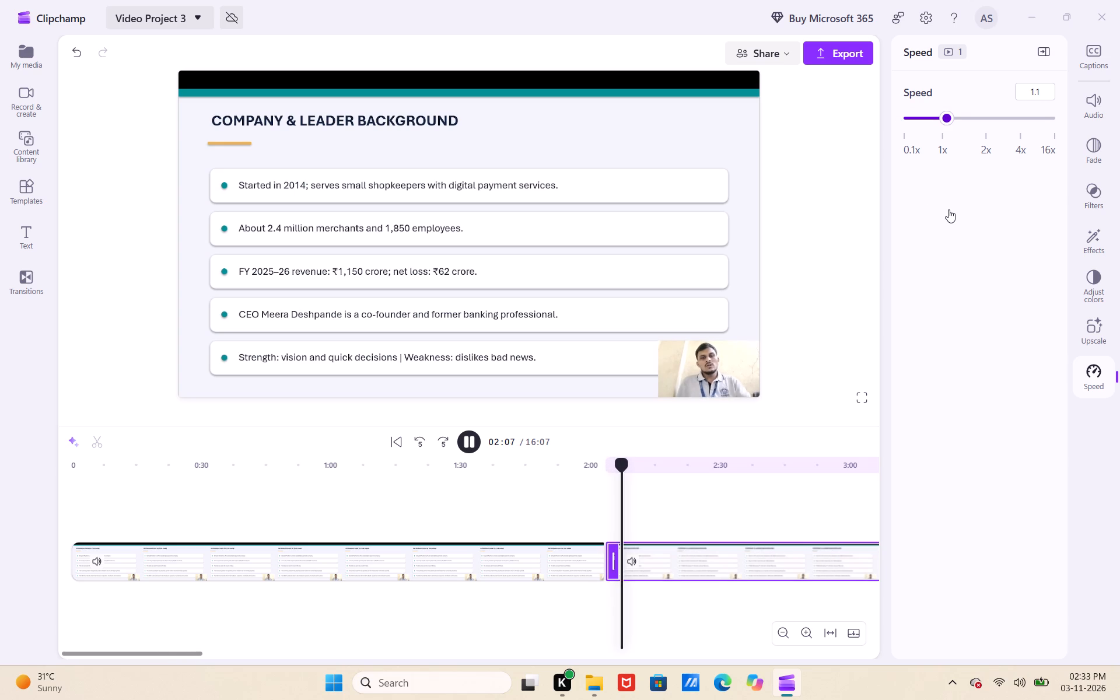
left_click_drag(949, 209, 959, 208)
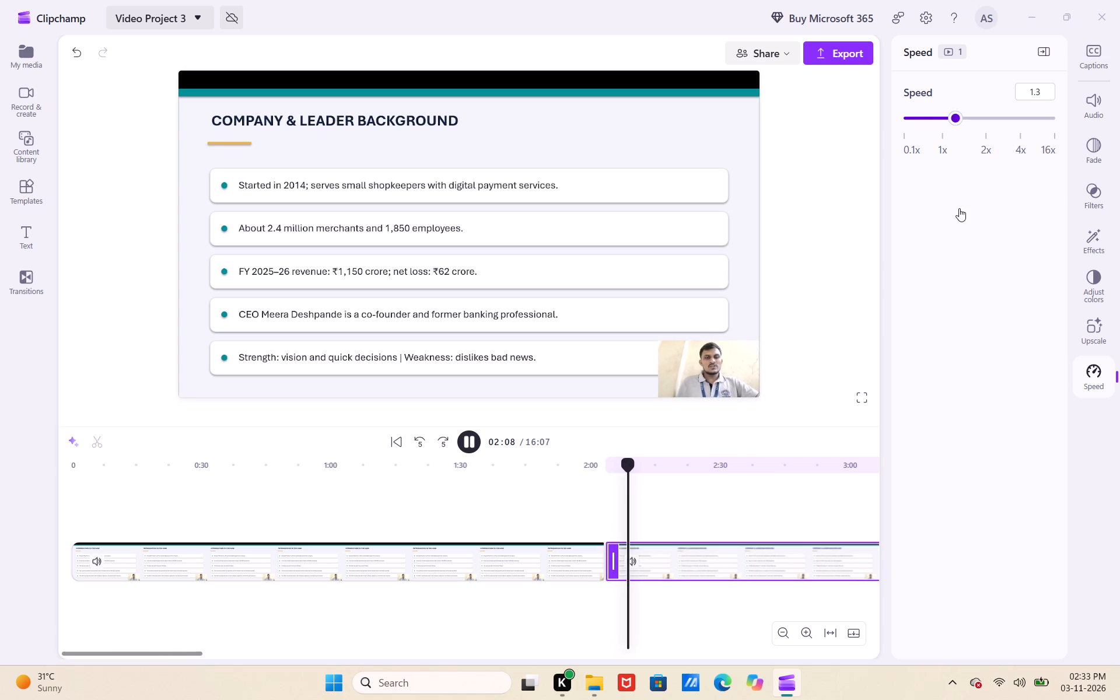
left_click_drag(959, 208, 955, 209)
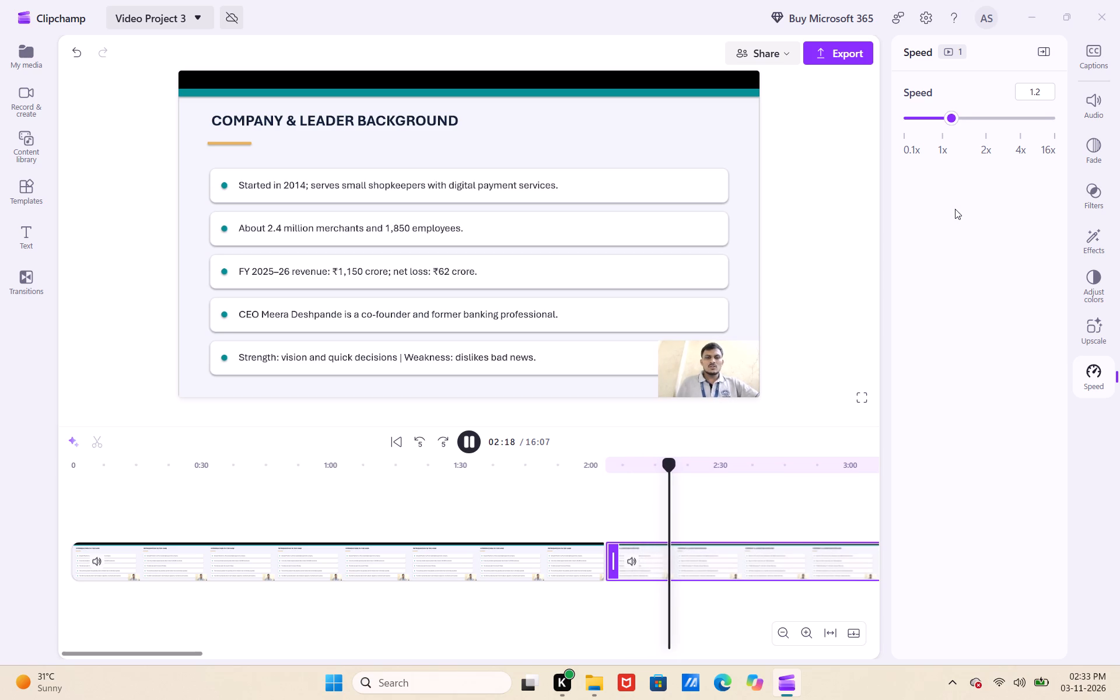
Set the playback speed of the second clip, which starts near 2:03, to 1.1x.
left_click(954, 114)
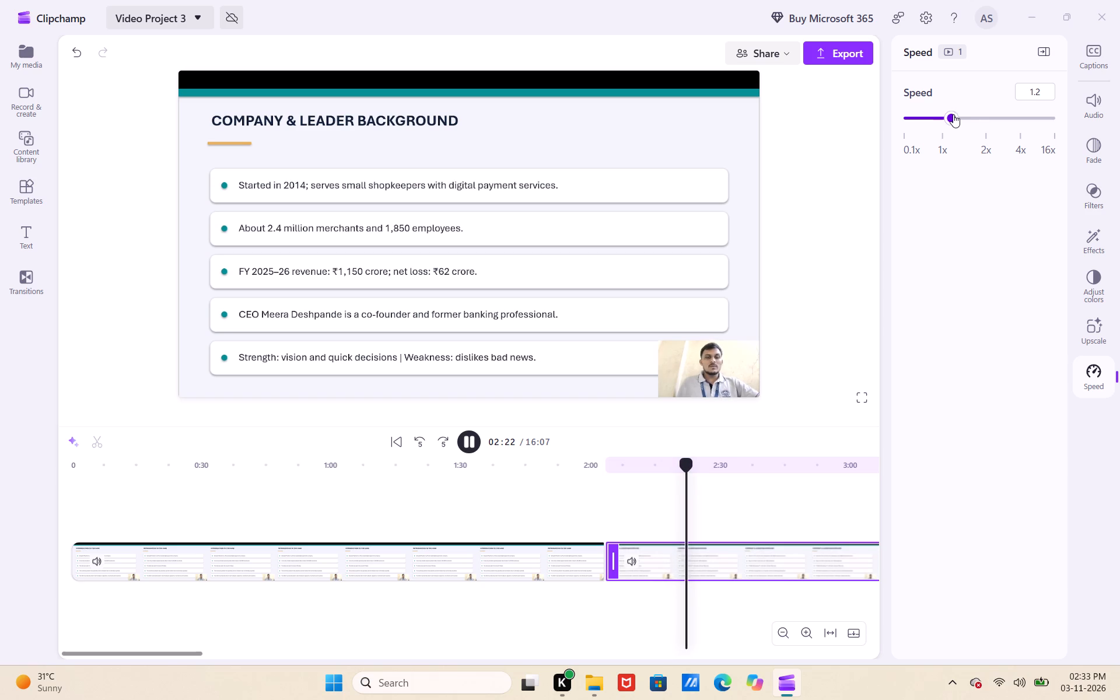
left_click(950, 116)
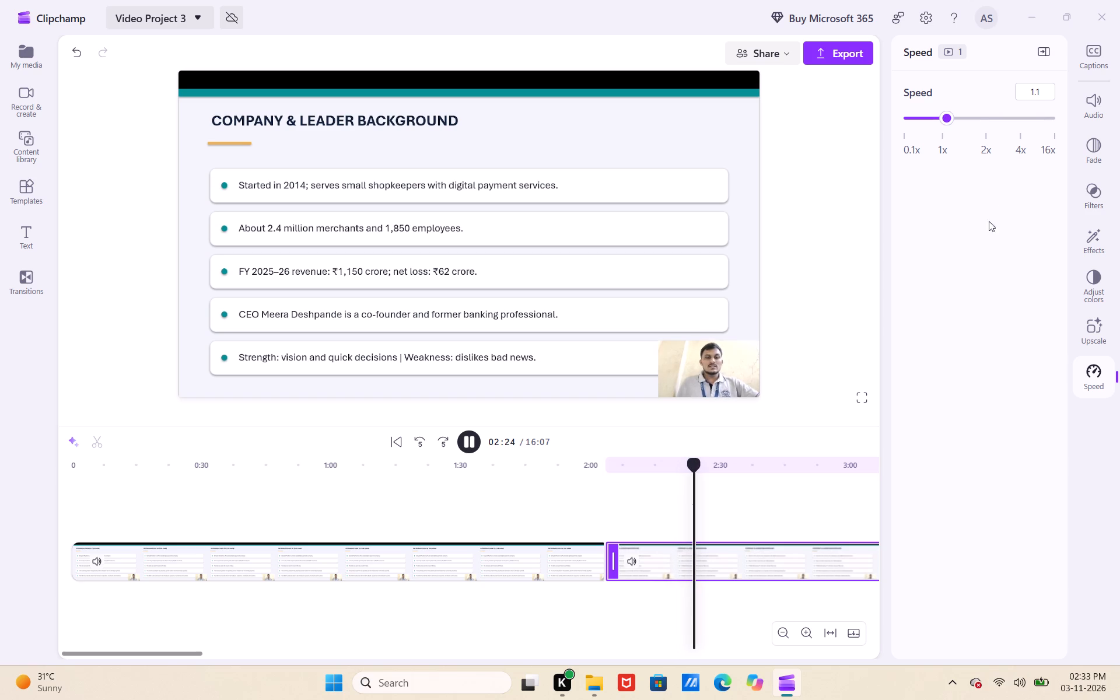
left_click(981, 214)
left_click(865, 191)
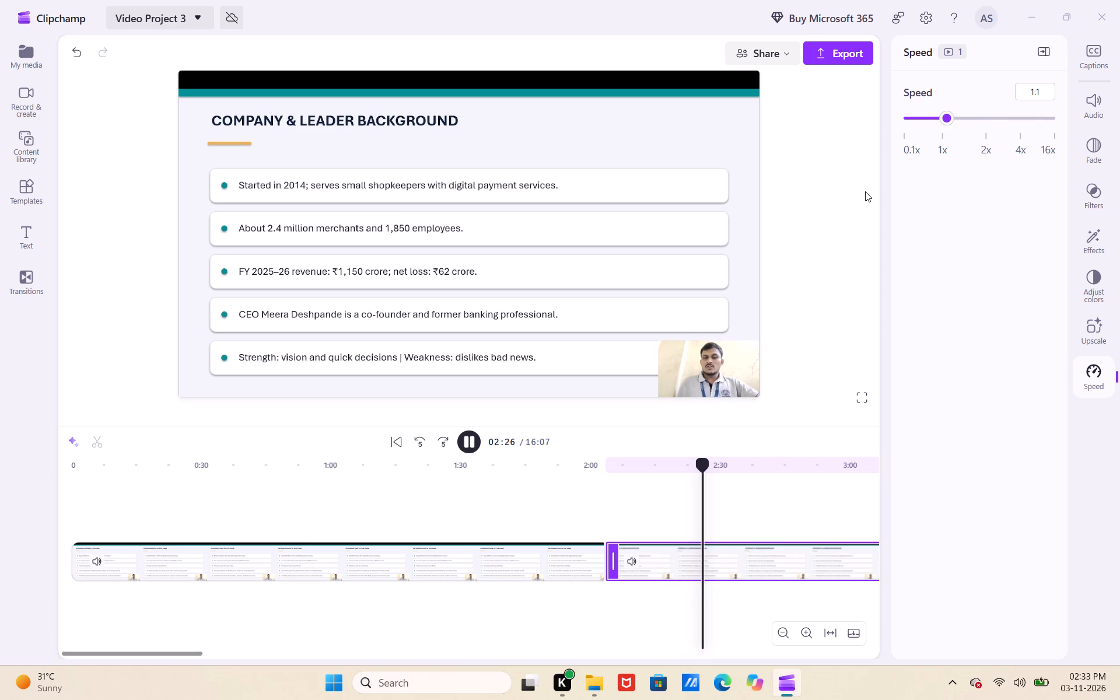
right_click(929, 272)
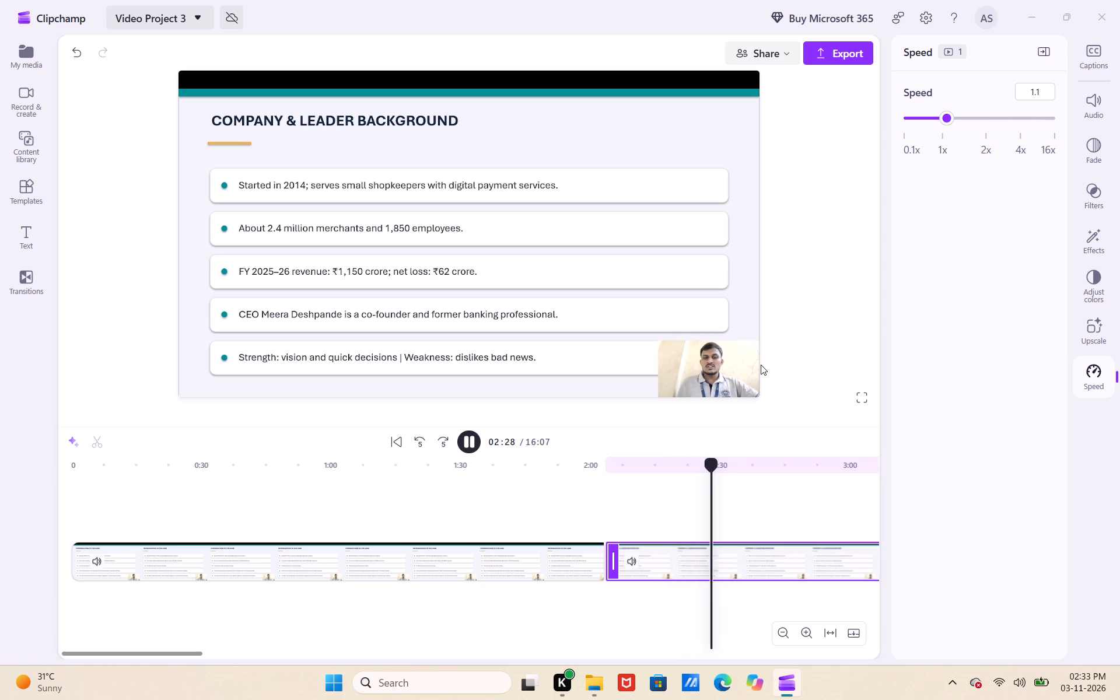
left_click(761, 365)
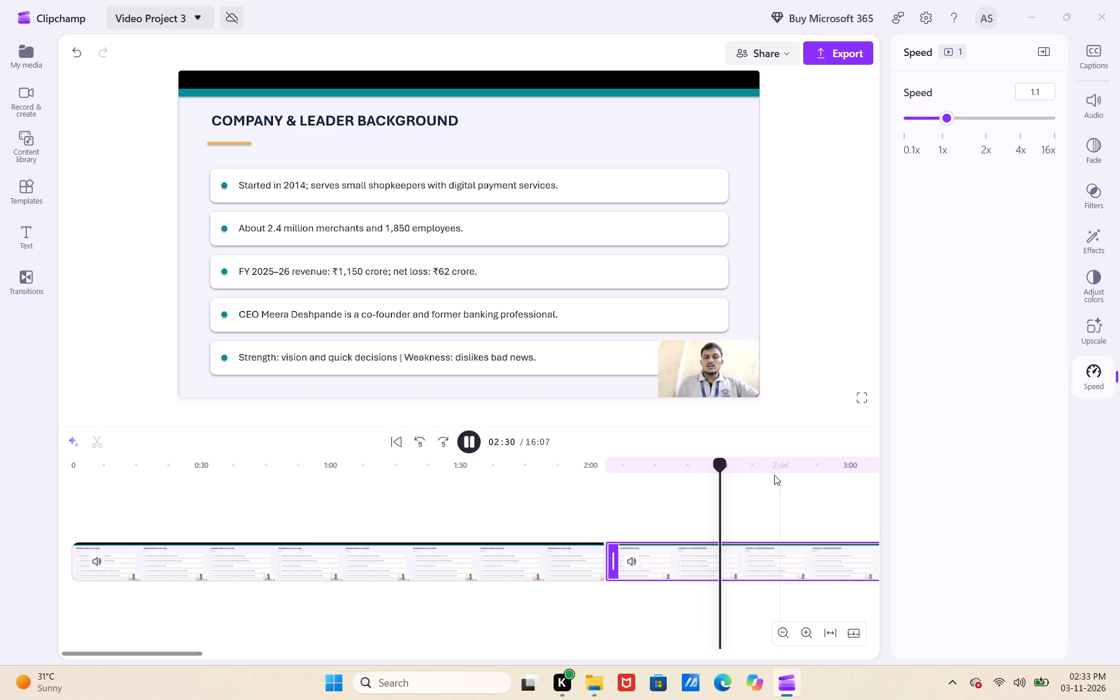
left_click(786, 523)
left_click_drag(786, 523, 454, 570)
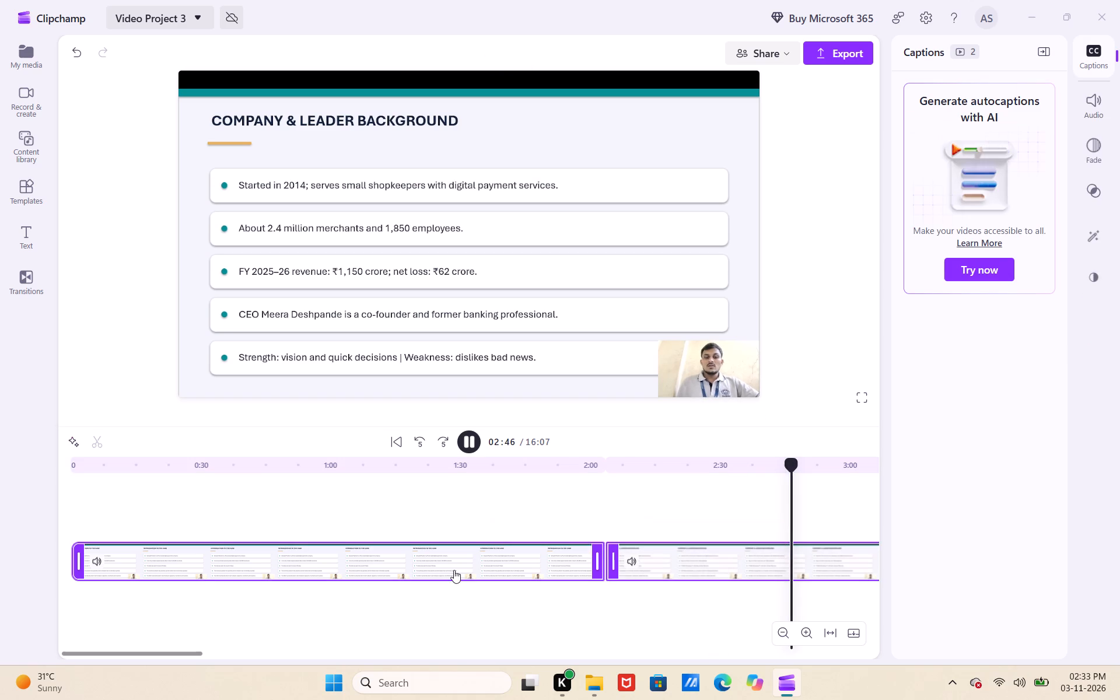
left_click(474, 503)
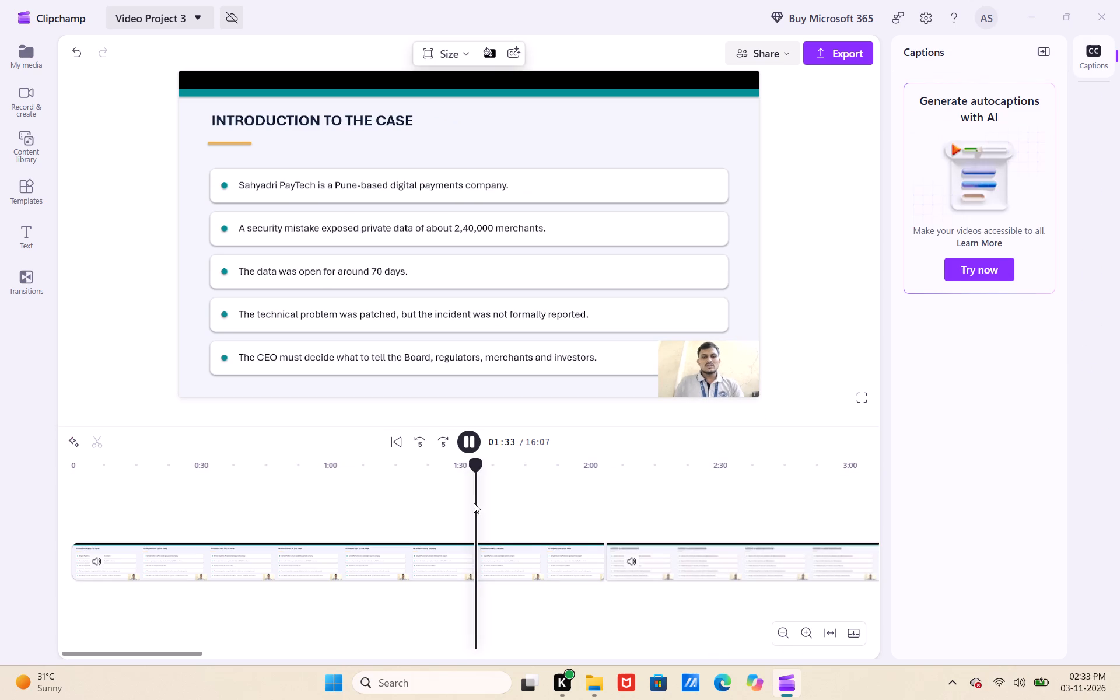
Move the third clip earlier to about 7:05 so it directly follows the second clip and closes the gap.
scroll(594, 603, "left", 9)
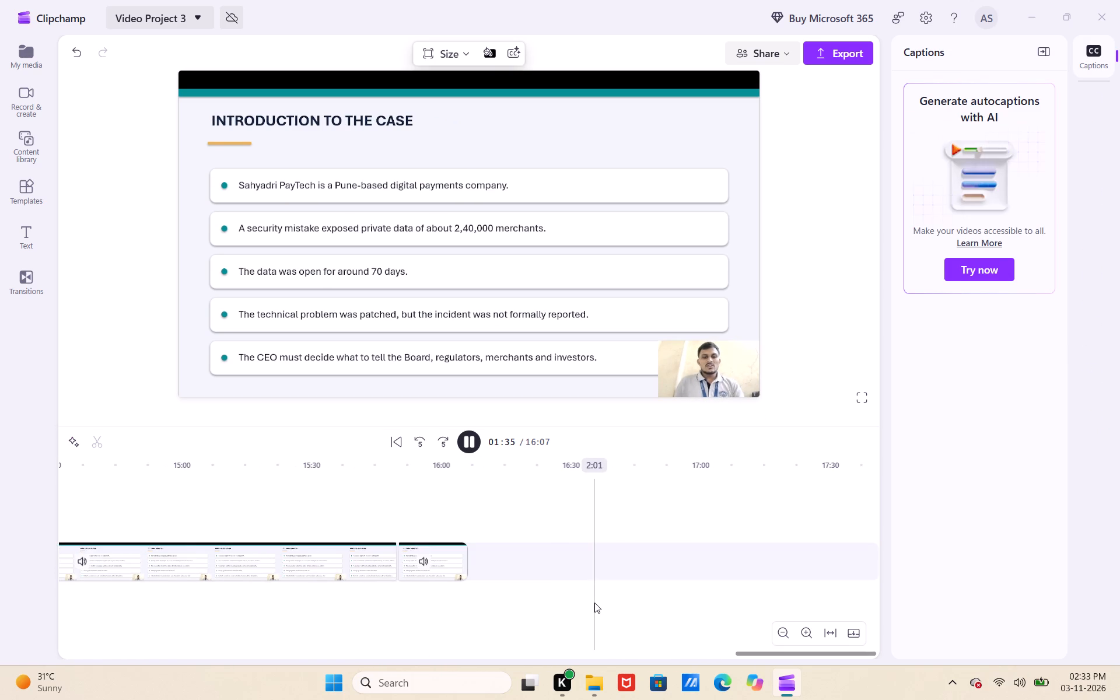
right_click(594, 603)
scroll(542, 598, "right", 3)
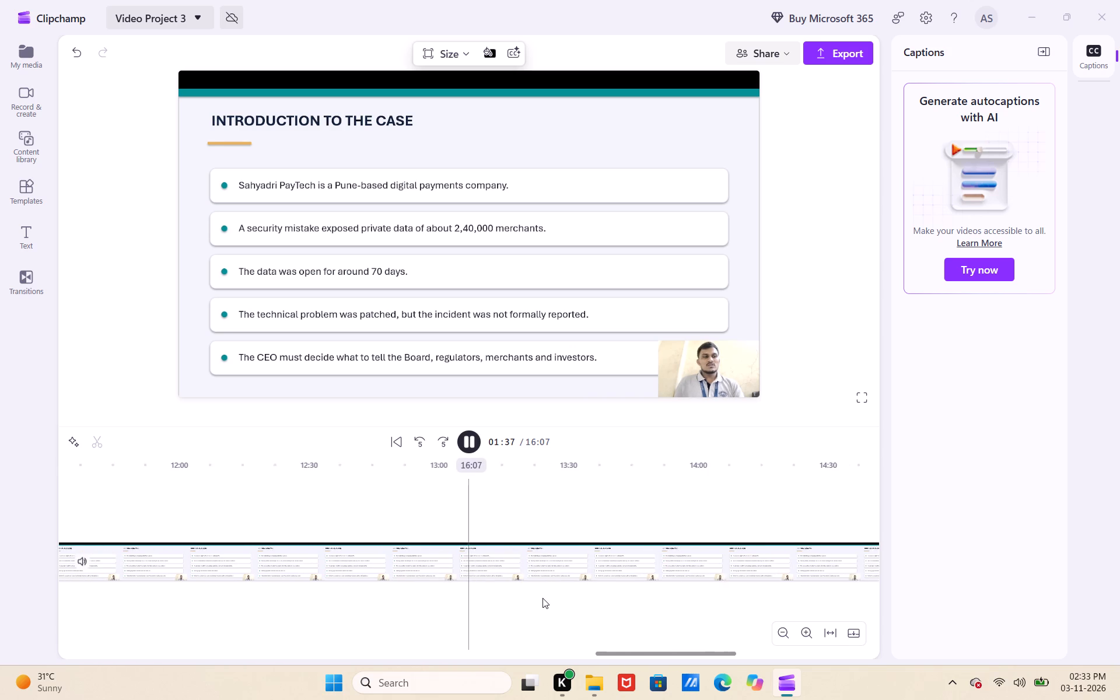
scroll(542, 598, "right", 10)
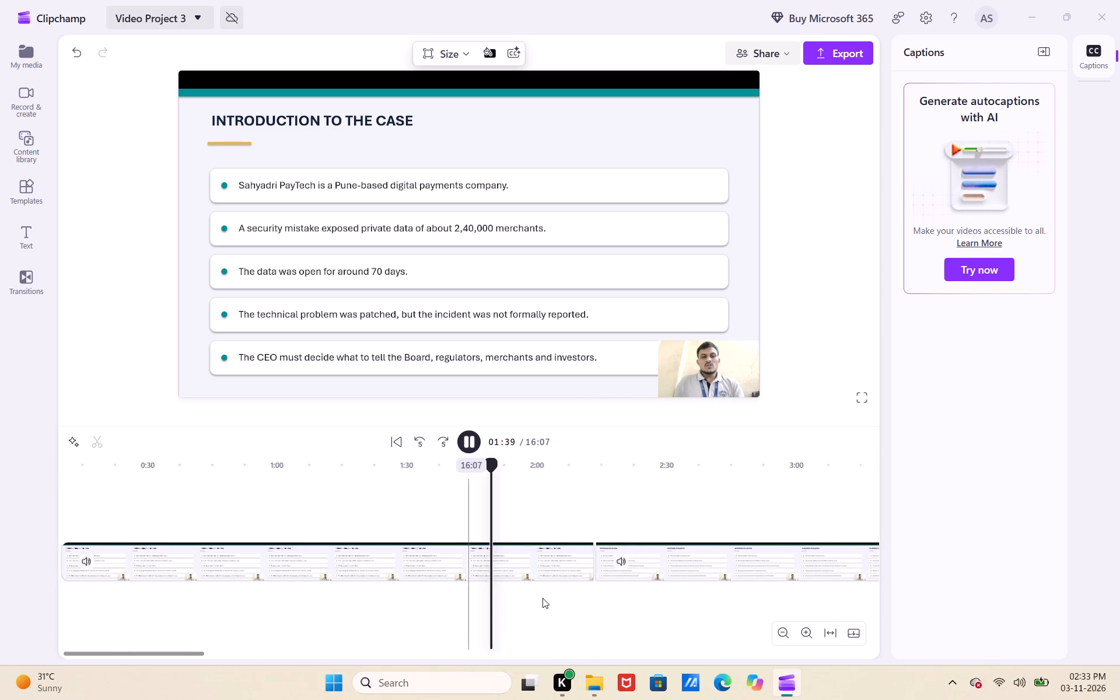
scroll(542, 598, "left", 3)
scroll(542, 598, "right", 2)
scroll(542, 598, "left", 1)
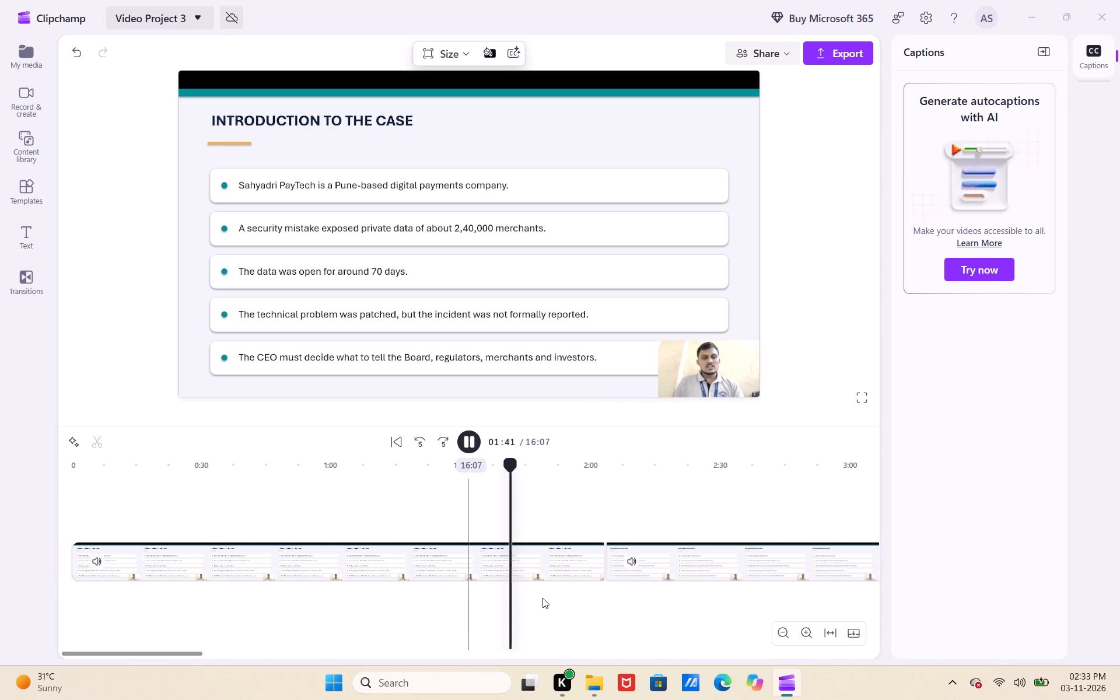
scroll(542, 598, "left", 1)
left_click_drag(542, 598, 594, 570)
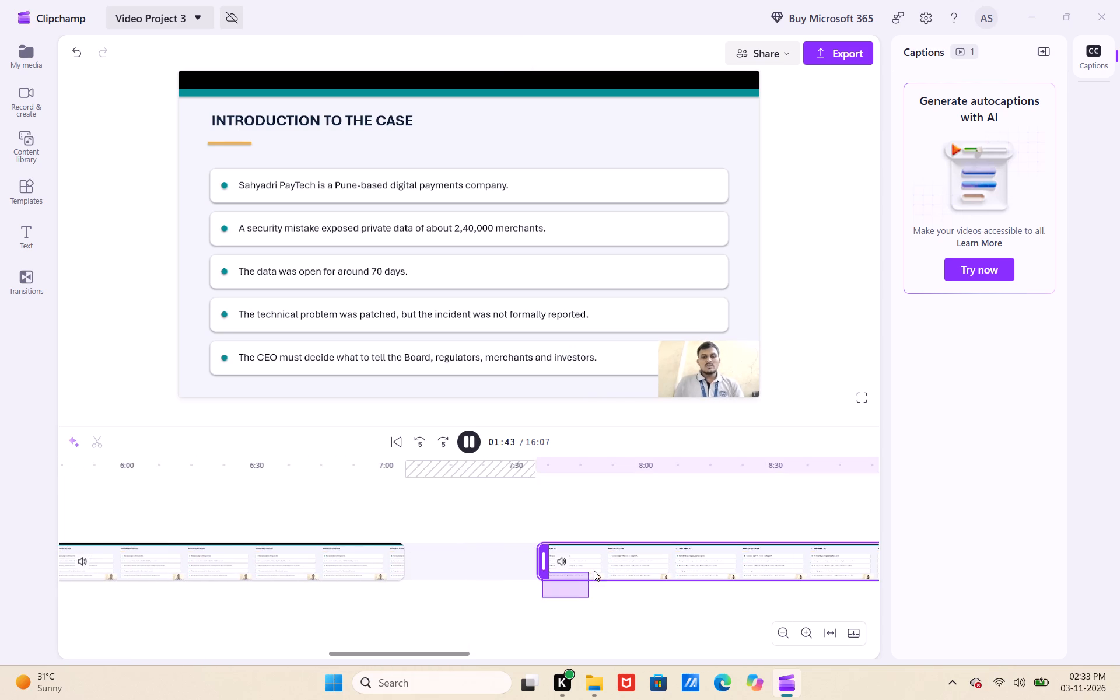
left_click_drag(594, 570, 594, 570)
left_click_drag(594, 570, 454, 549)
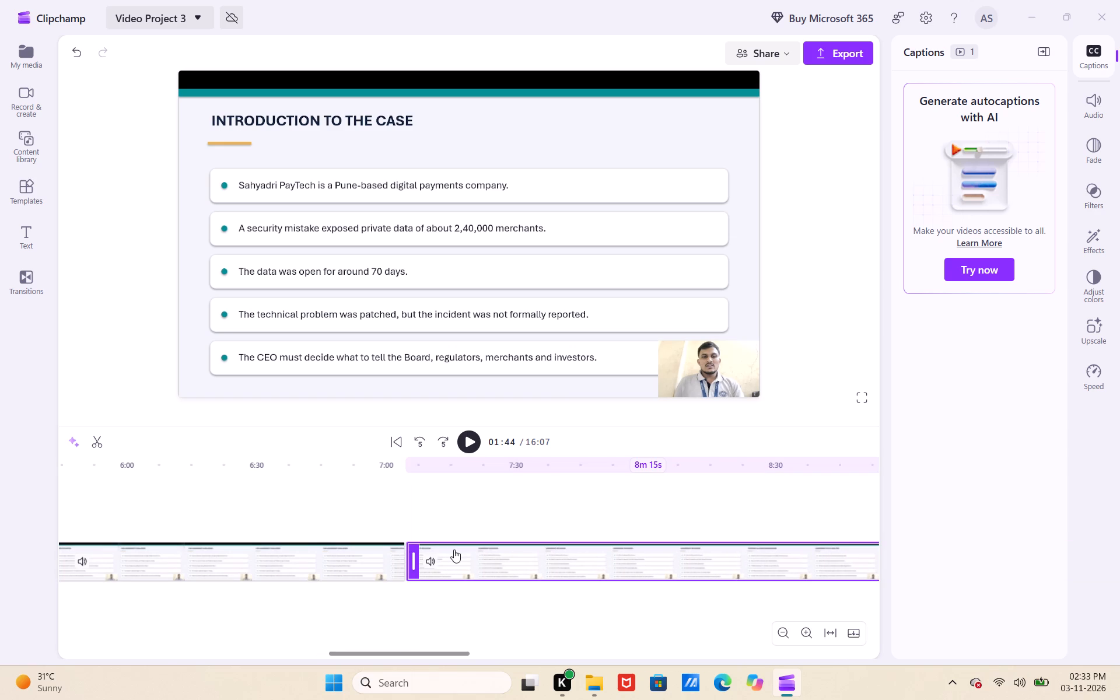
Move the final References clip earlier to about 15:20, directly against the end of the third clip.
scroll(542, 643, "left", 9)
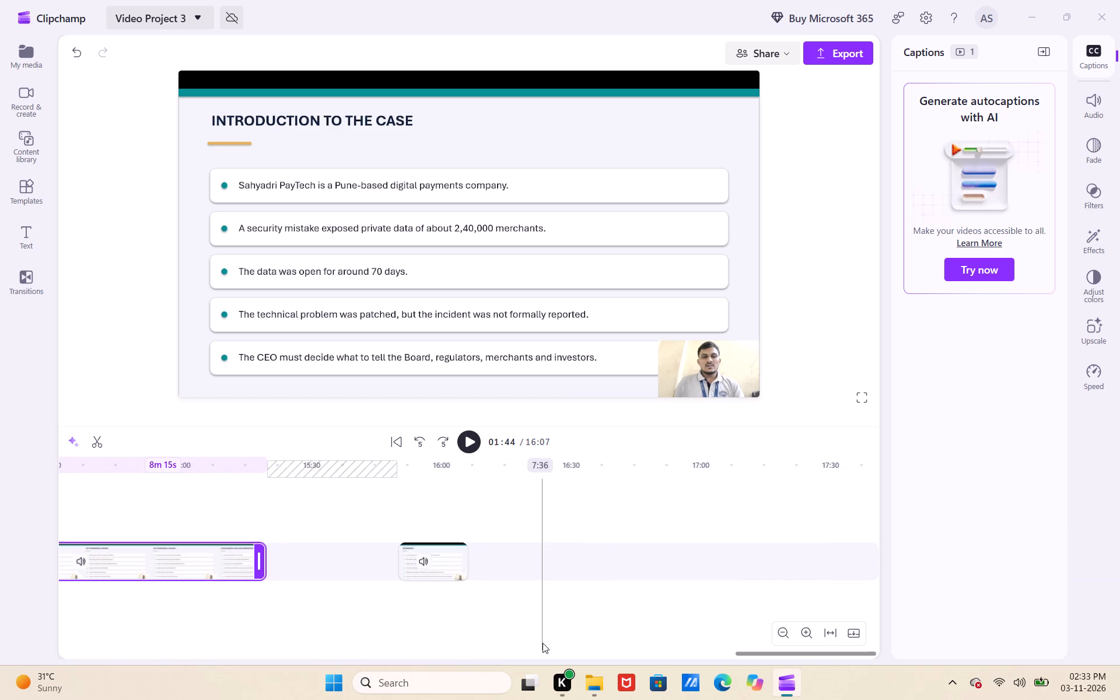
left_click_drag(442, 567, 316, 565)
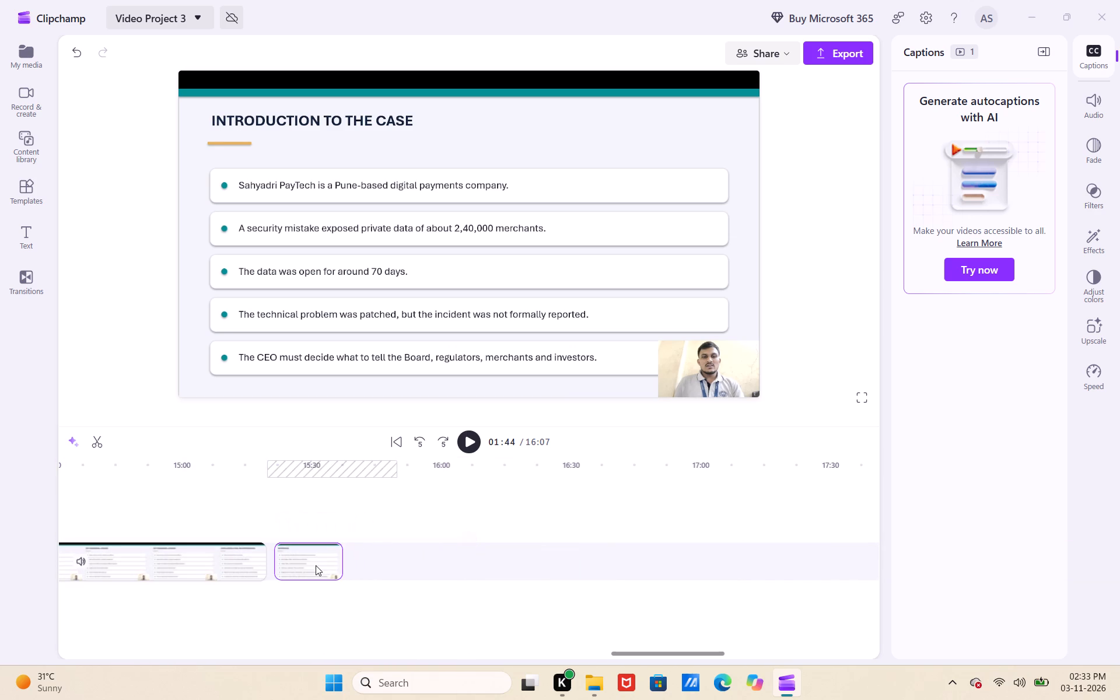
left_click_drag(316, 565, 305, 576)
left_click(443, 636)
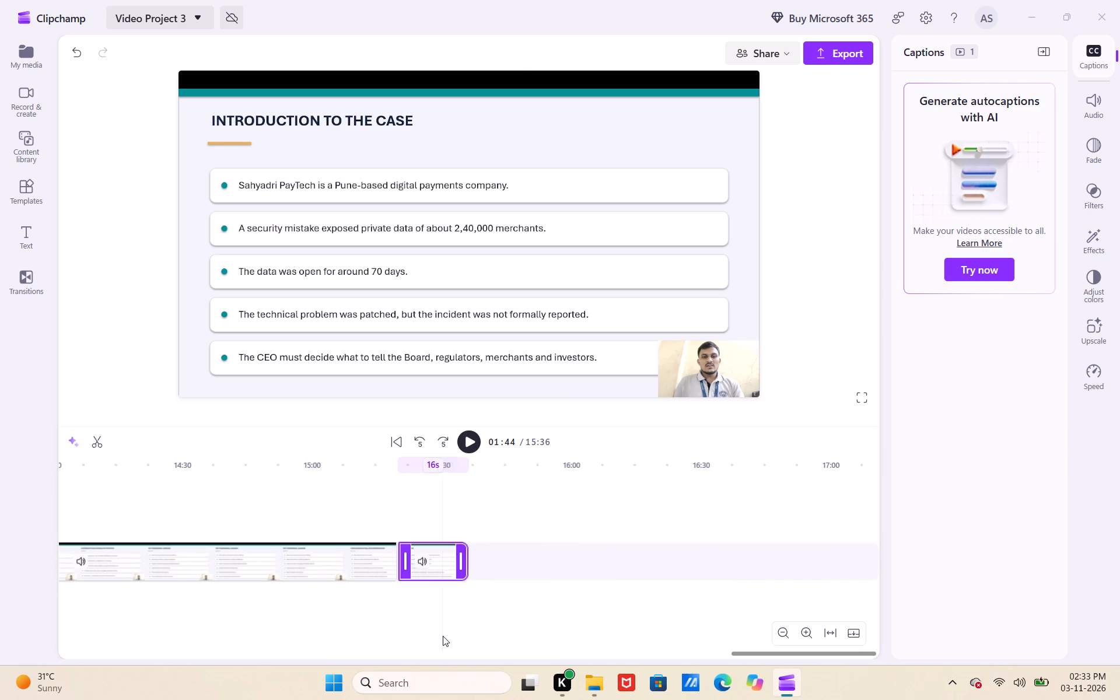
left_click(449, 572)
left_click_drag(449, 572, 436, 576)
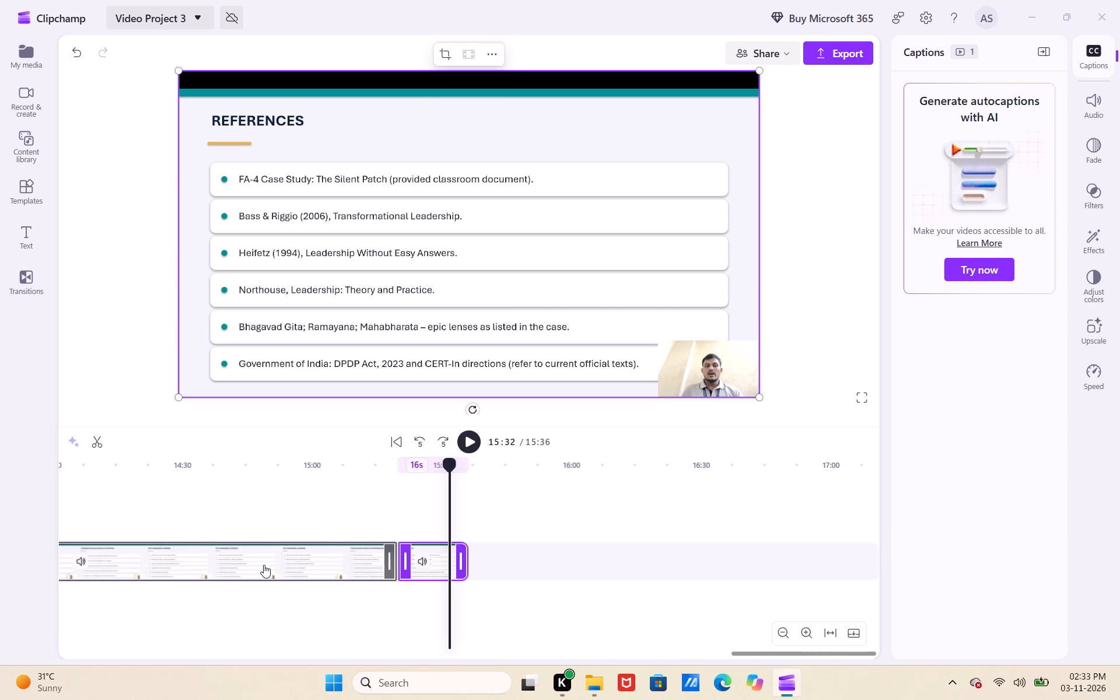
Set the playback speed of the first clip, which begins with the title slide, to 1.1x.
scroll(264, 565, "right", 20)
scroll(264, 565, "right", 4)
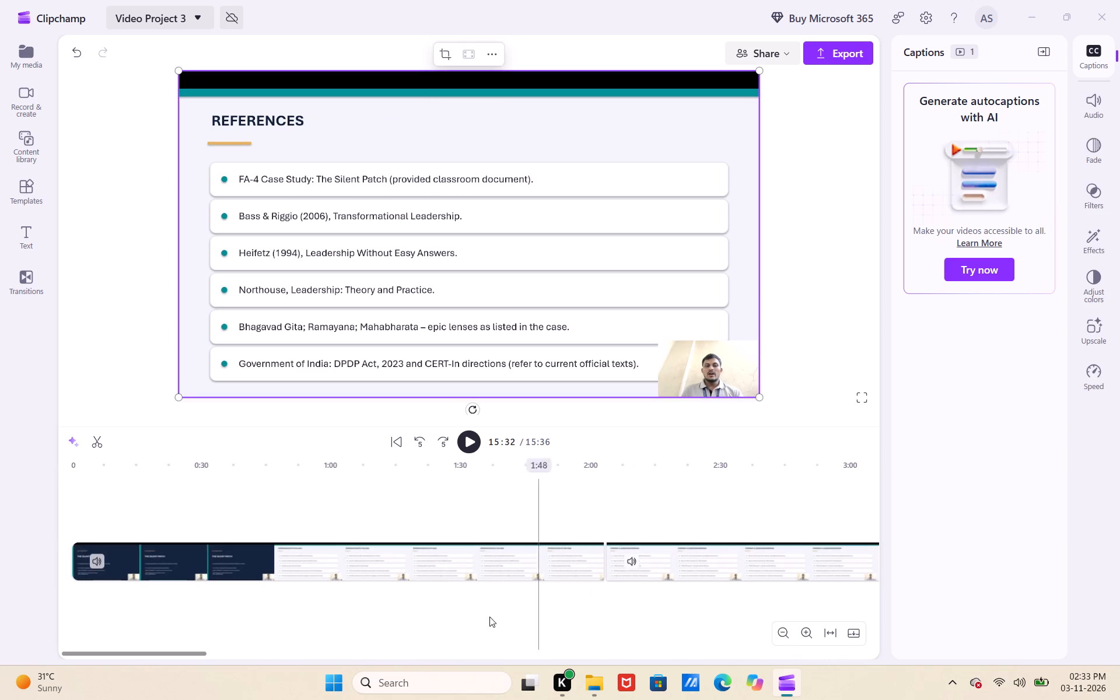
left_click(497, 576)
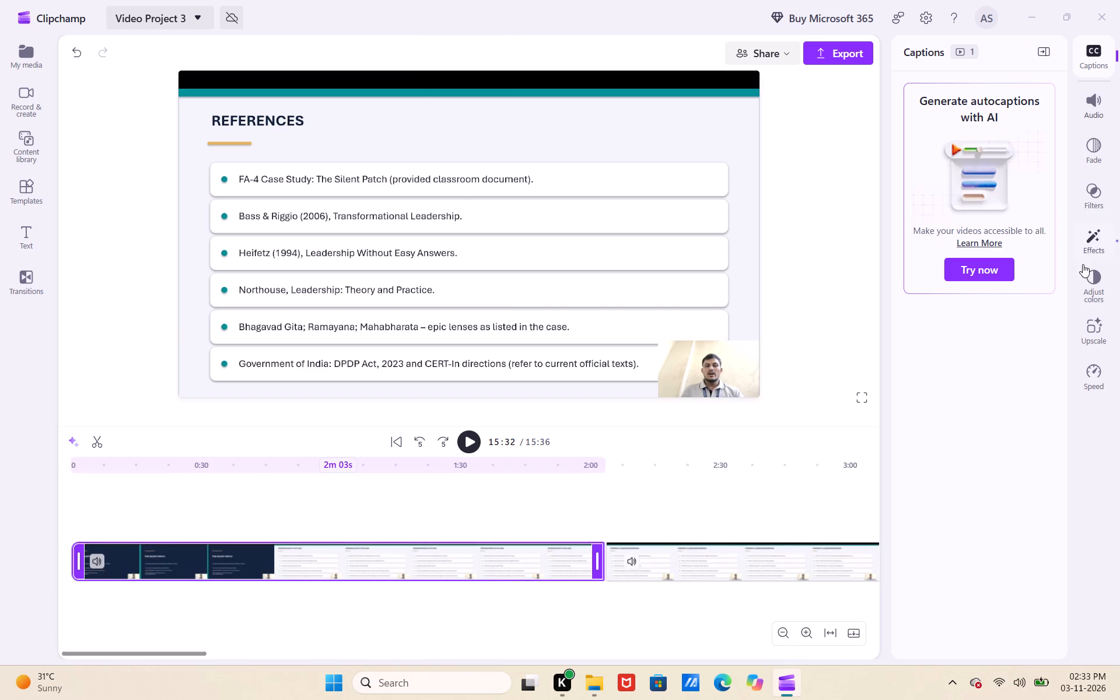
left_click(1098, 372)
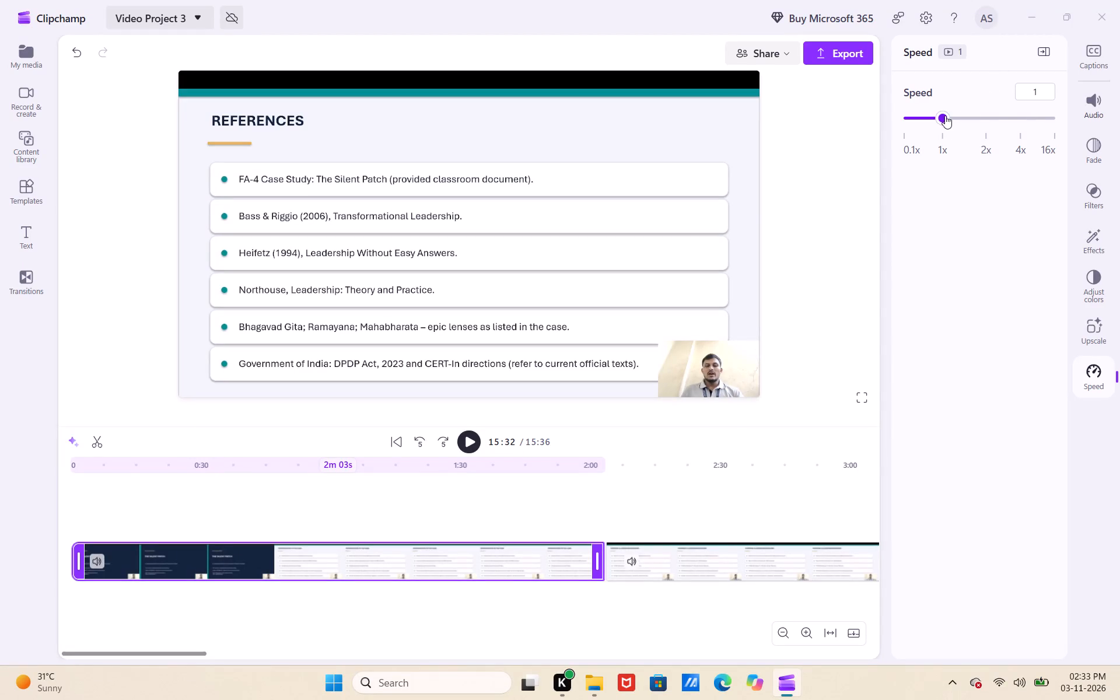
left_click(953, 124)
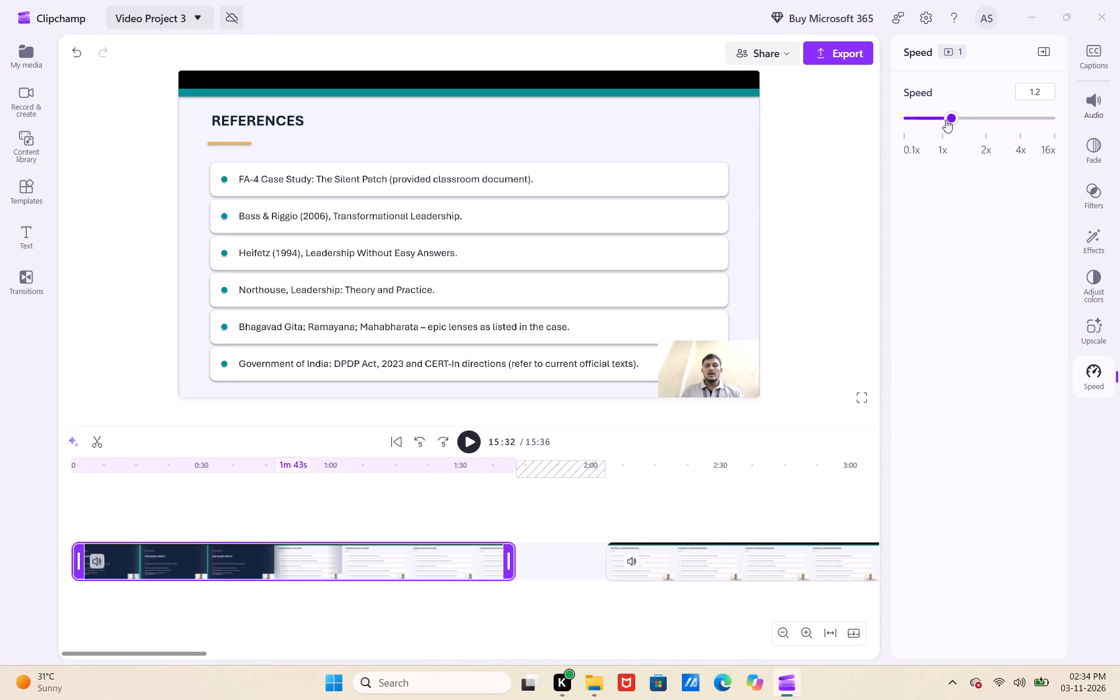
left_click(947, 120)
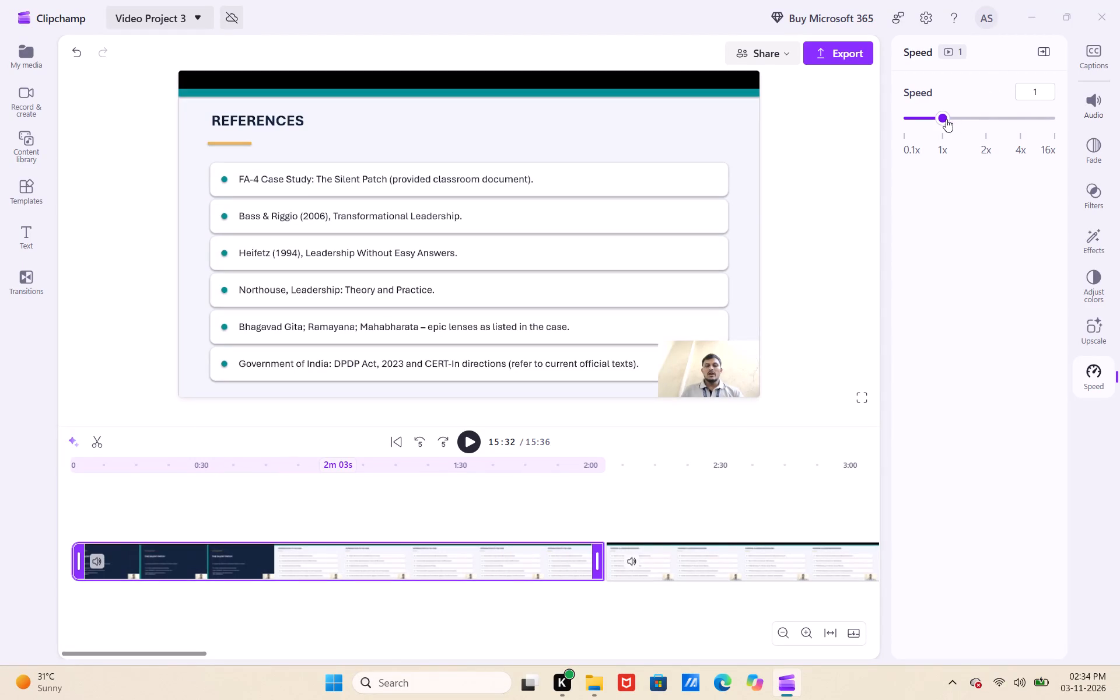
double_click(946, 119)
left_click(948, 120)
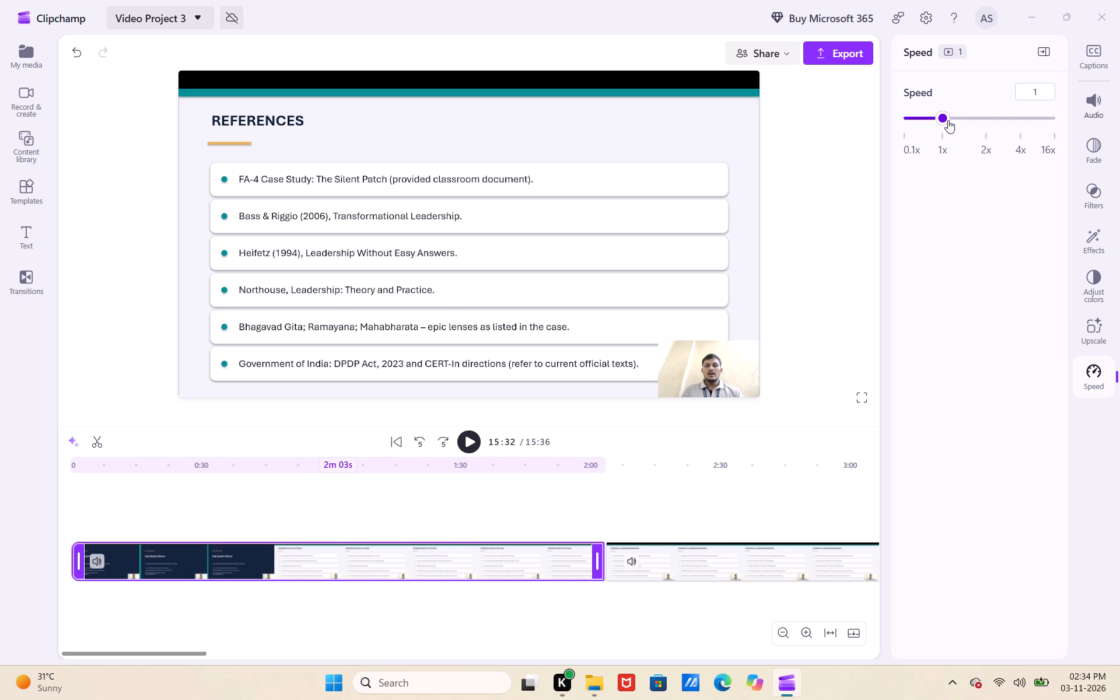
double_click(948, 120)
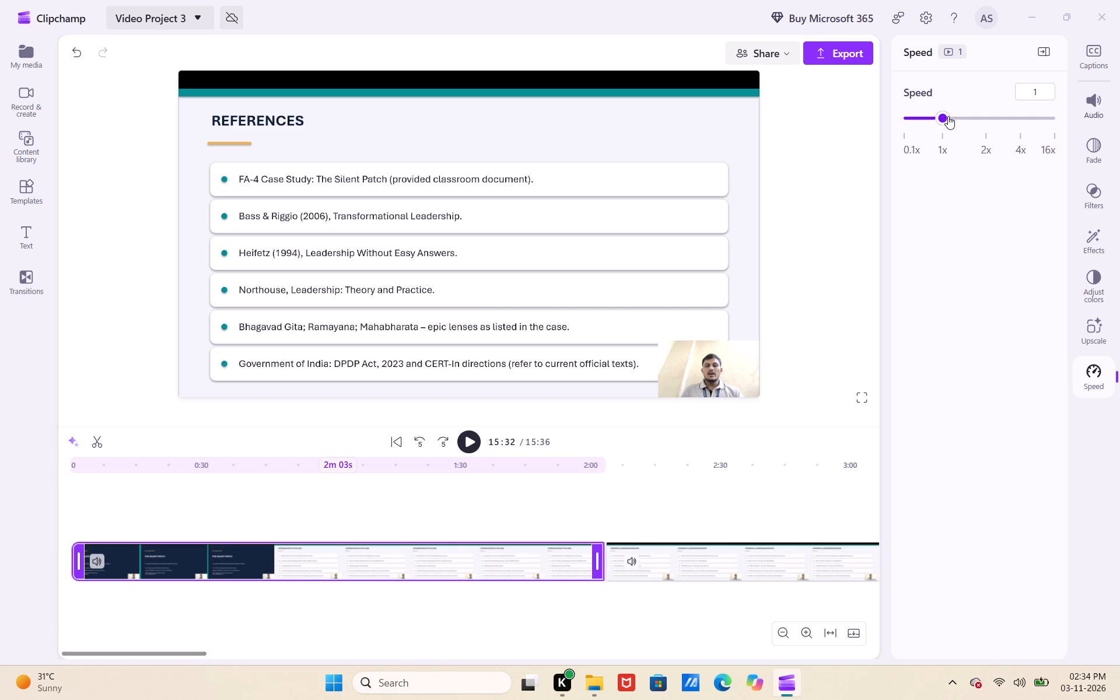
double_click(948, 116)
left_click(948, 116)
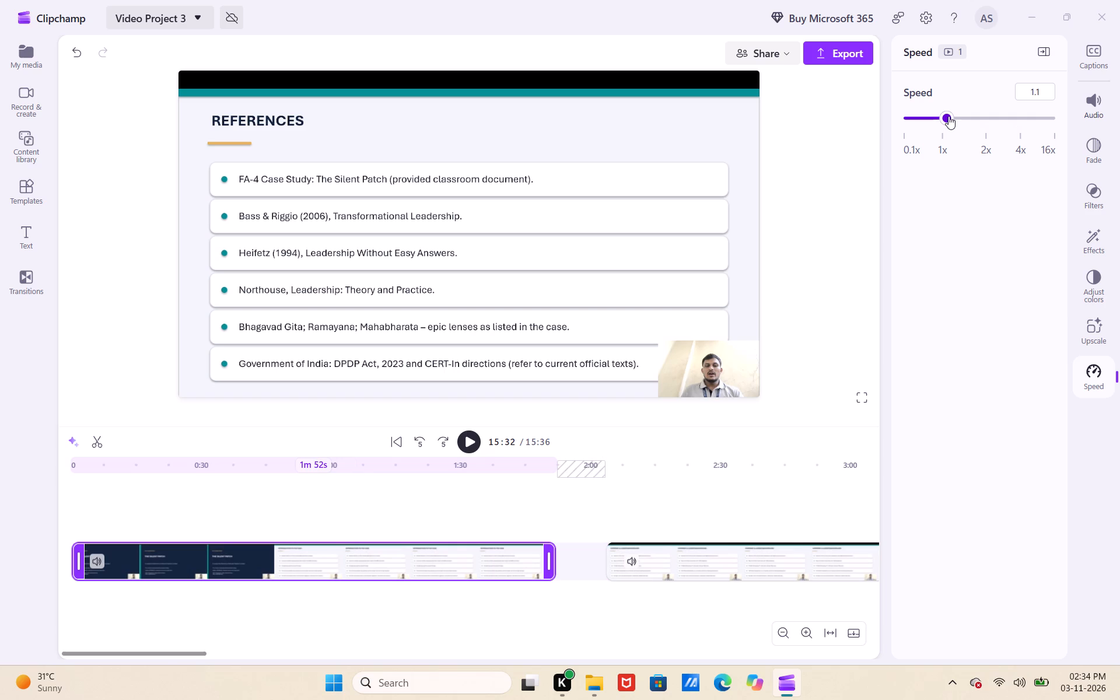
left_click(996, 359)
Move the second clip earlier to about 1:52 so it directly follows the first clip and closes the gap.
left_click_drag(820, 554, 770, 553)
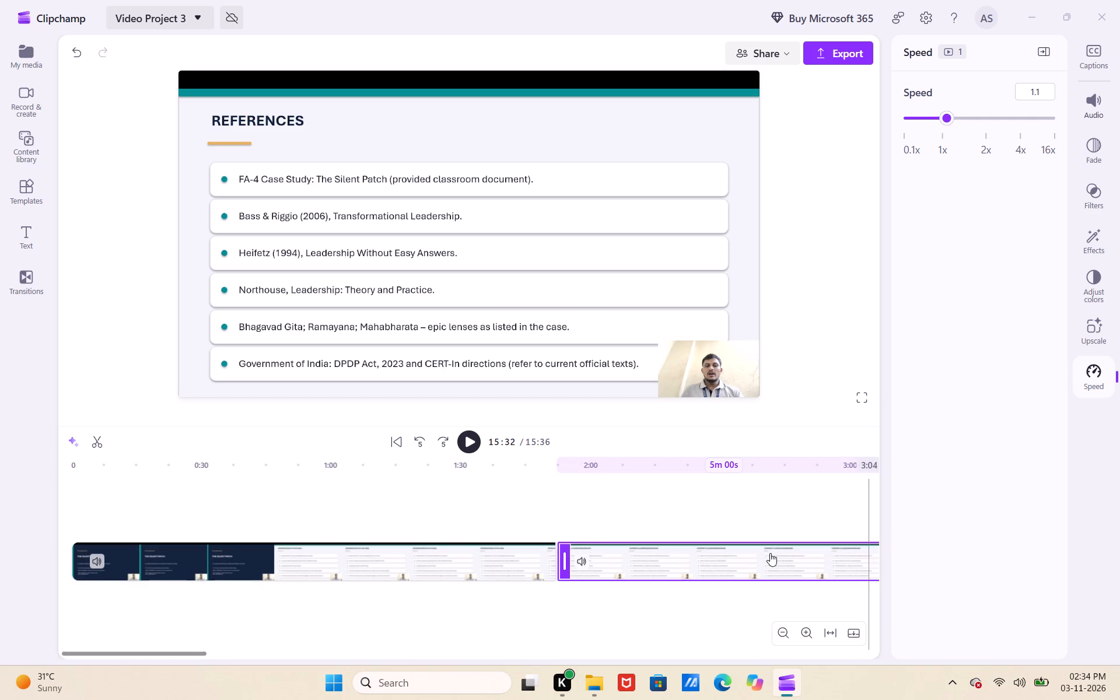
Move the third clip earlier to about 6:53, directly against the end of the second clip.
scroll(668, 603, "left", 8)
scroll(668, 603, "right", 4)
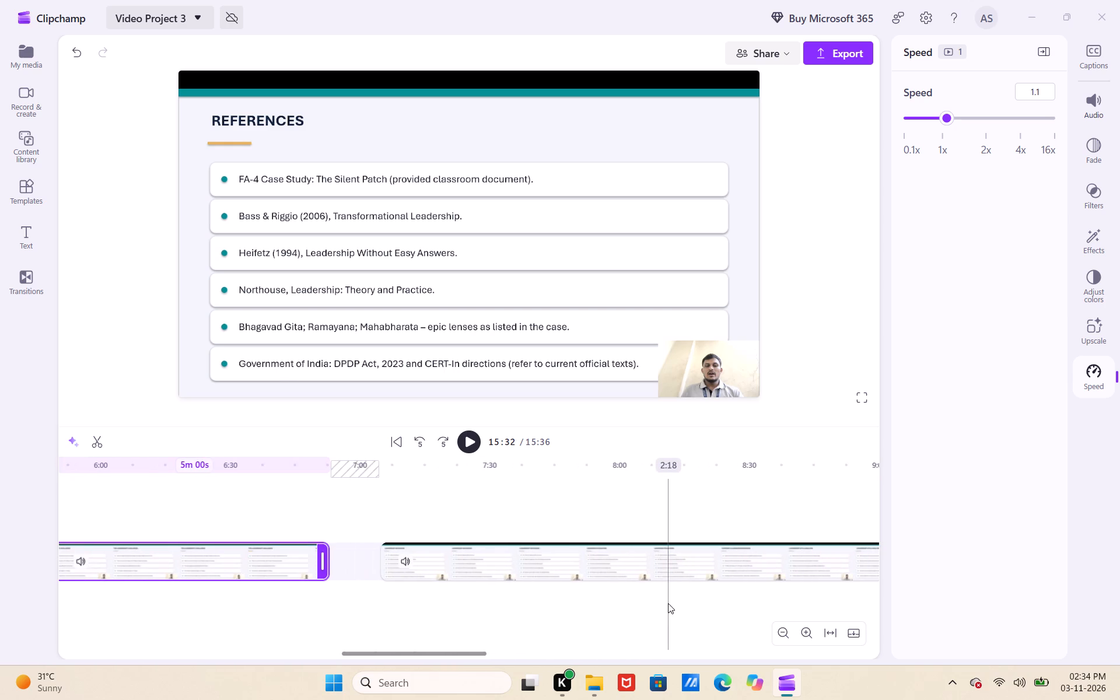
left_click_drag(589, 543, 540, 546)
Move the final References clip earlier to about 15:09 so it directly follows the third clip.
scroll(548, 626, "left", 4)
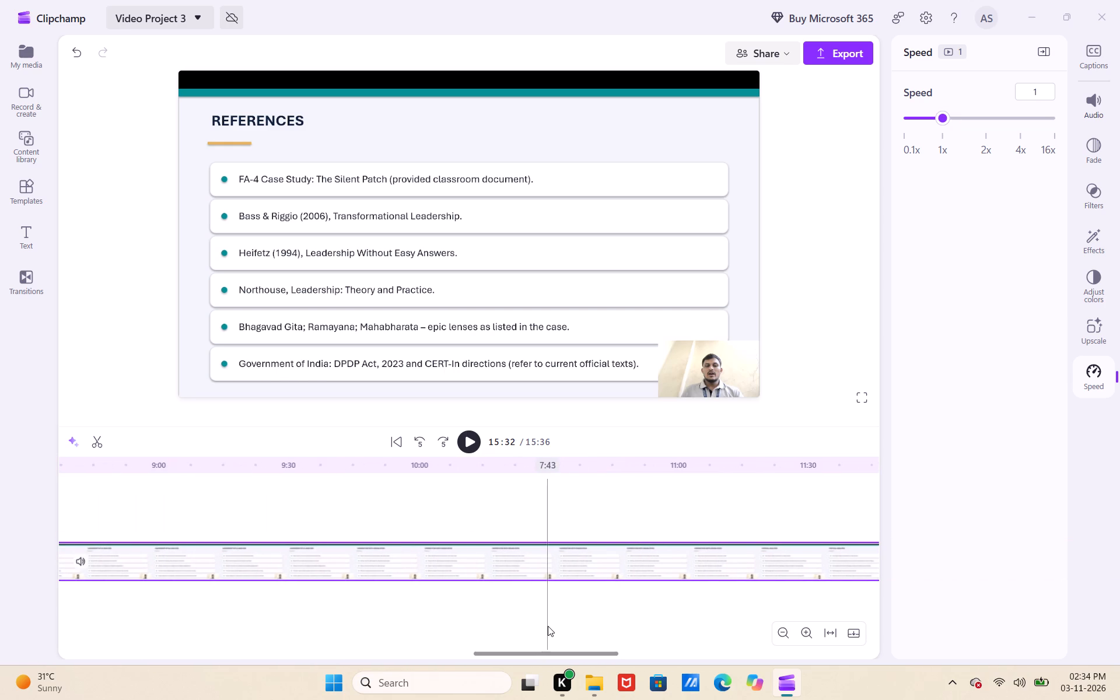
scroll(610, 593, "left", 4)
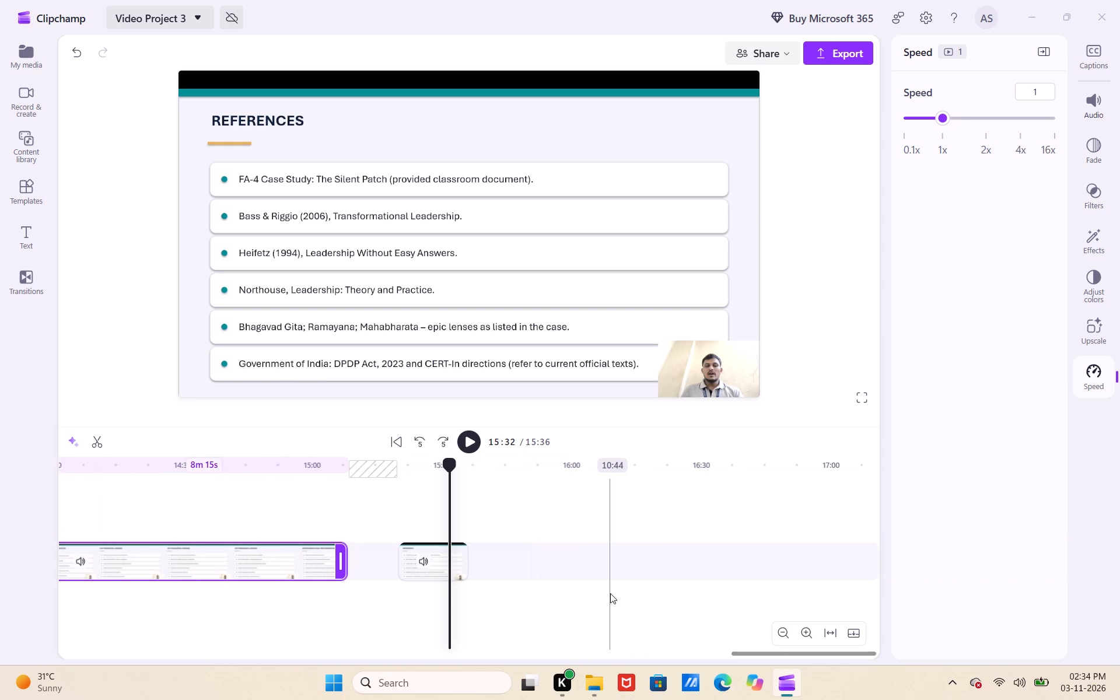
left_click_drag(430, 562, 373, 564)
left_click(802, 485)
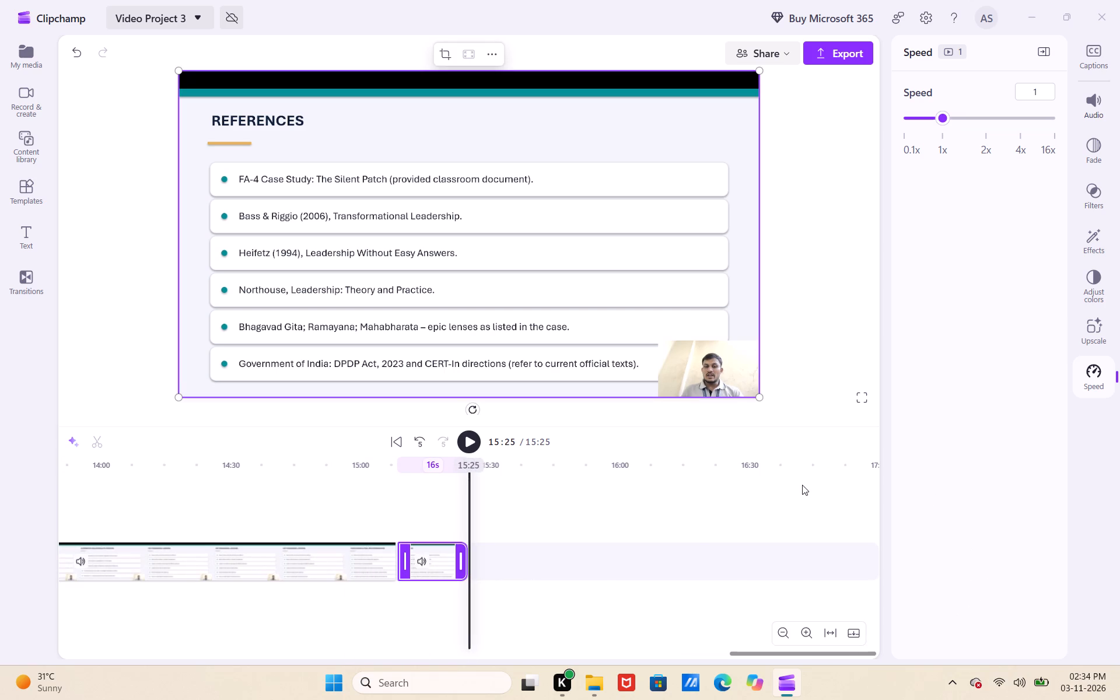
Play the combined video from the beginning to check it.
scroll(802, 485, "right", 15)
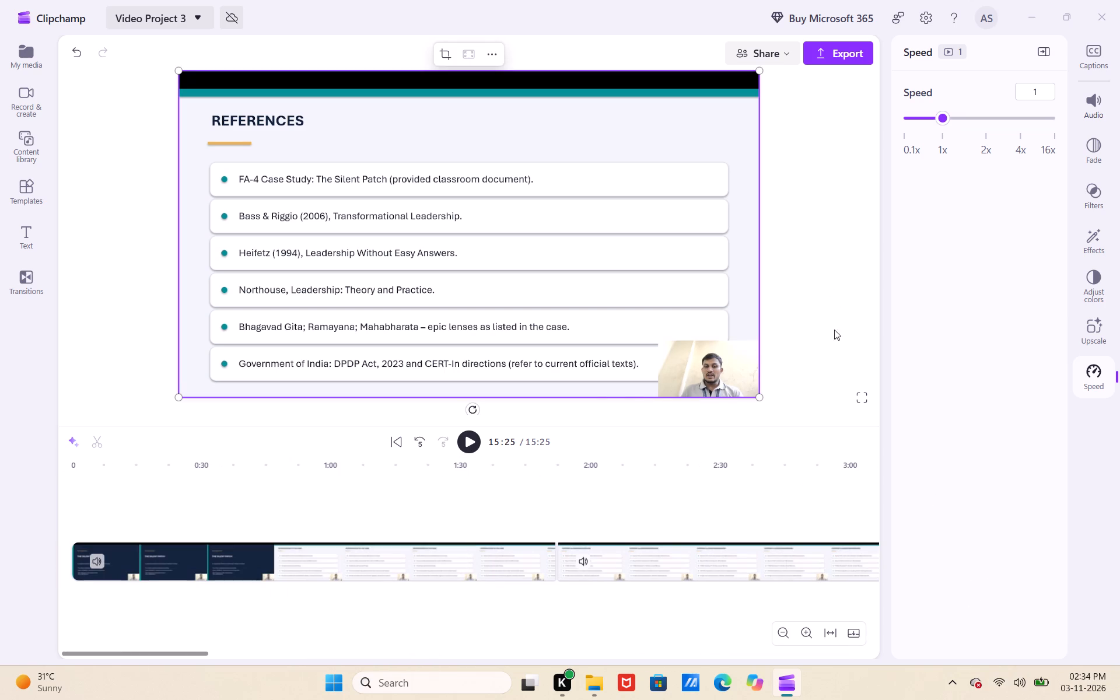
left_click(62, 488)
left_click(466, 446)
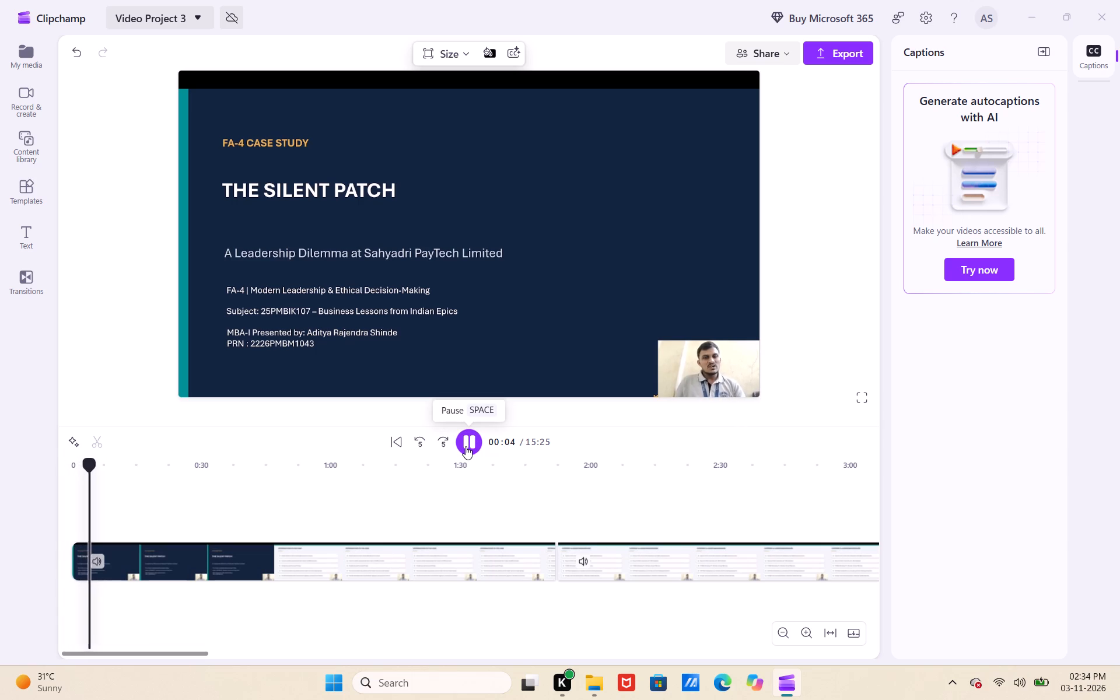
Rename the video project as IKS FA-4.
left_click(207, 17)
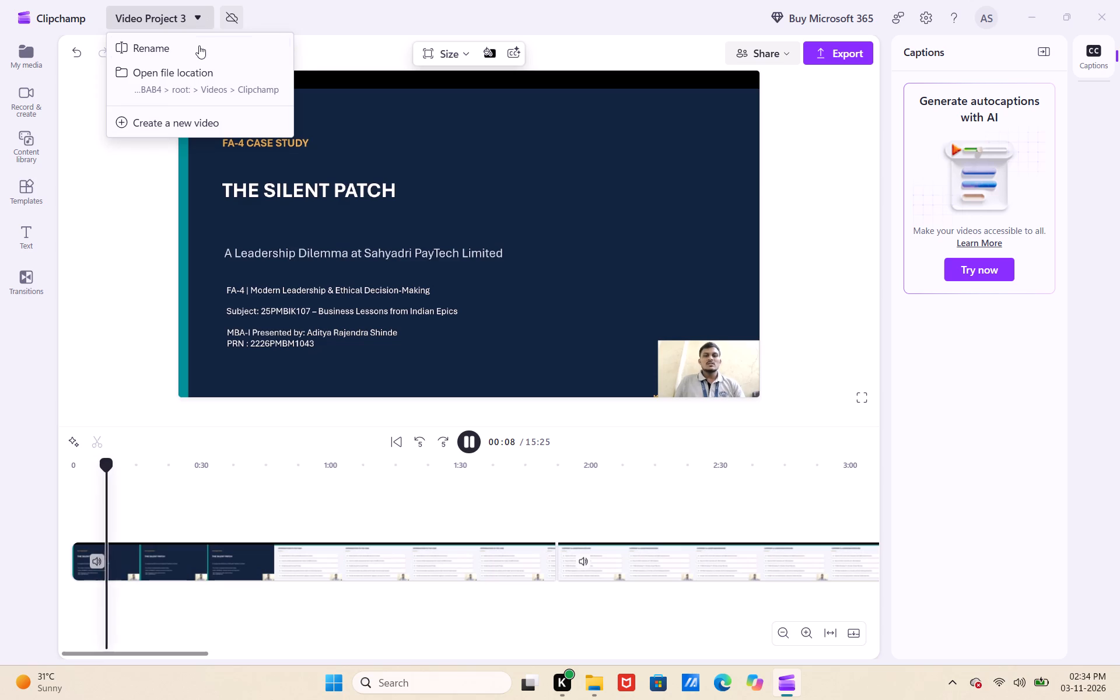
left_click(198, 47)
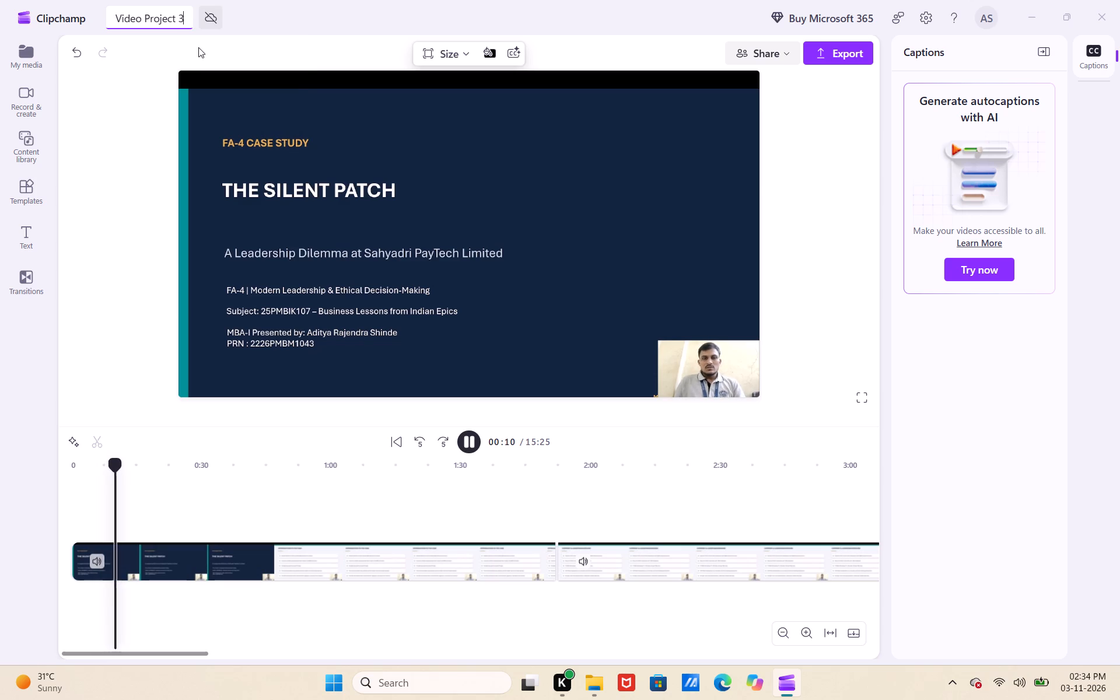
key("BackSpace")
key("BackSpace")
key("BackSpace")
key("BackSpace")
key("BackSpace")
key("BackSpace")
key("BackSpace")
key("BackSpace")
key("BackSpace")
key("BackSpace")
key("BackSpace")
key("BackSpace")
key("BackSpace")
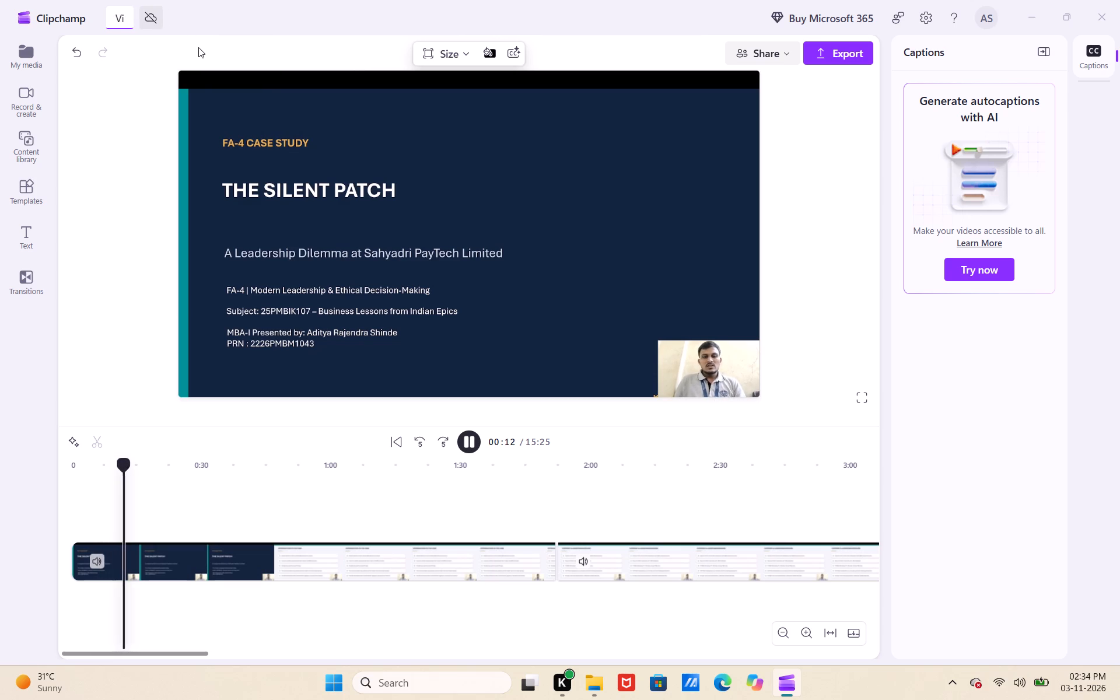
key("BackSpace")
key("BackSpace")
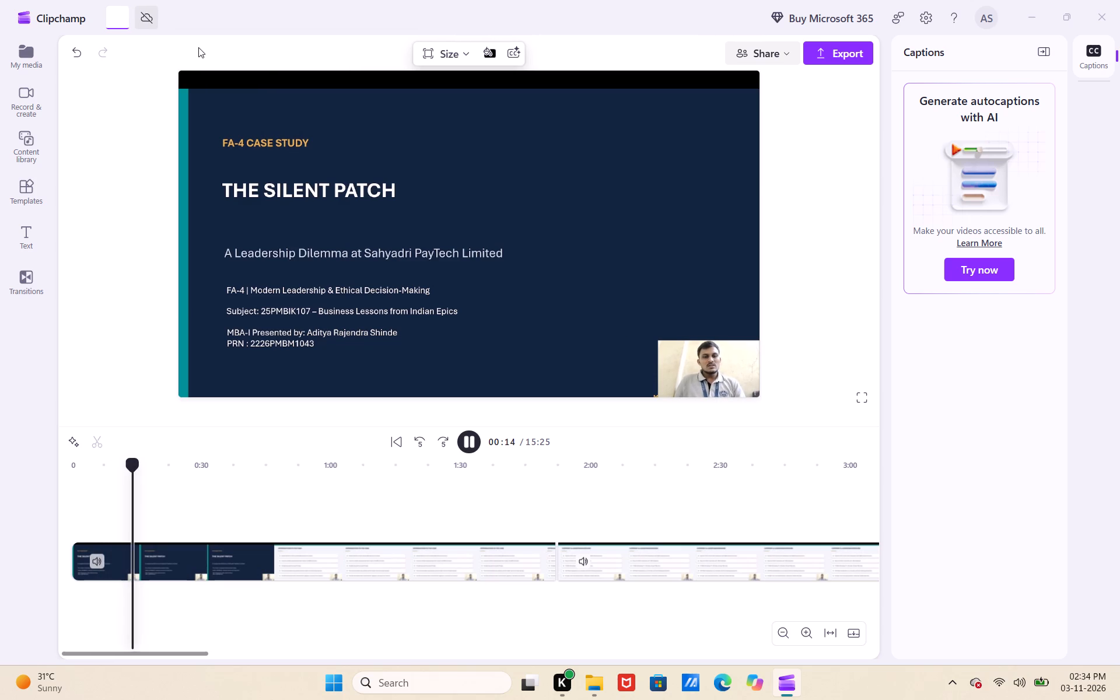
type("IK")
type("S")
key("space")
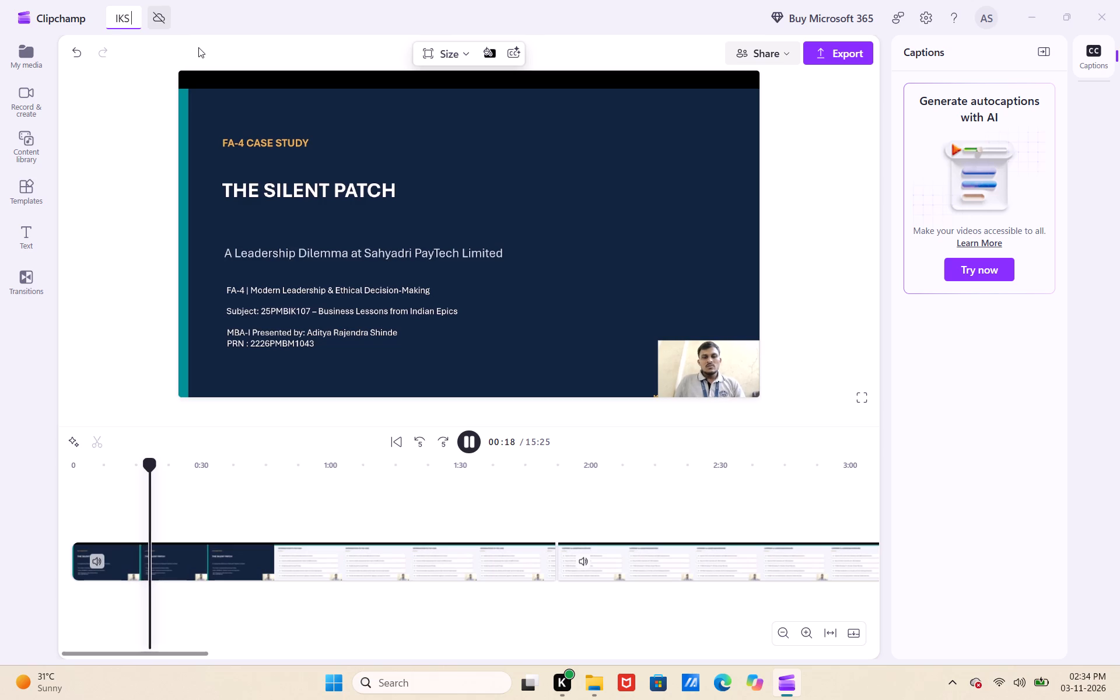
key("shift+f")
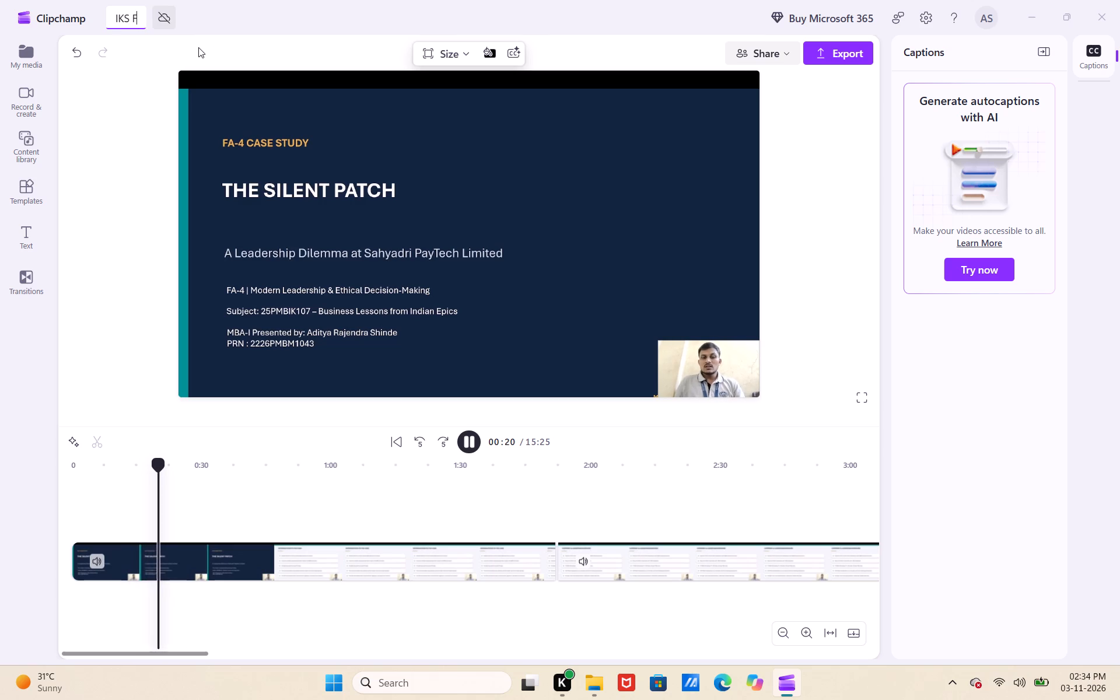
key("shift+a")
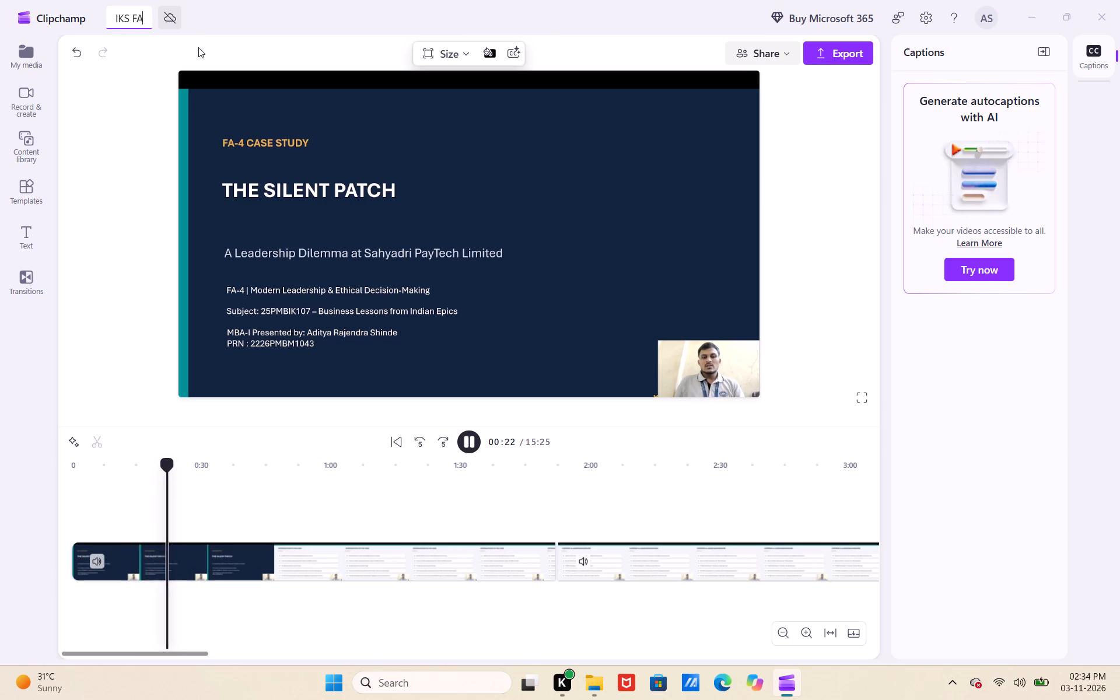
key("minus")
key("4")
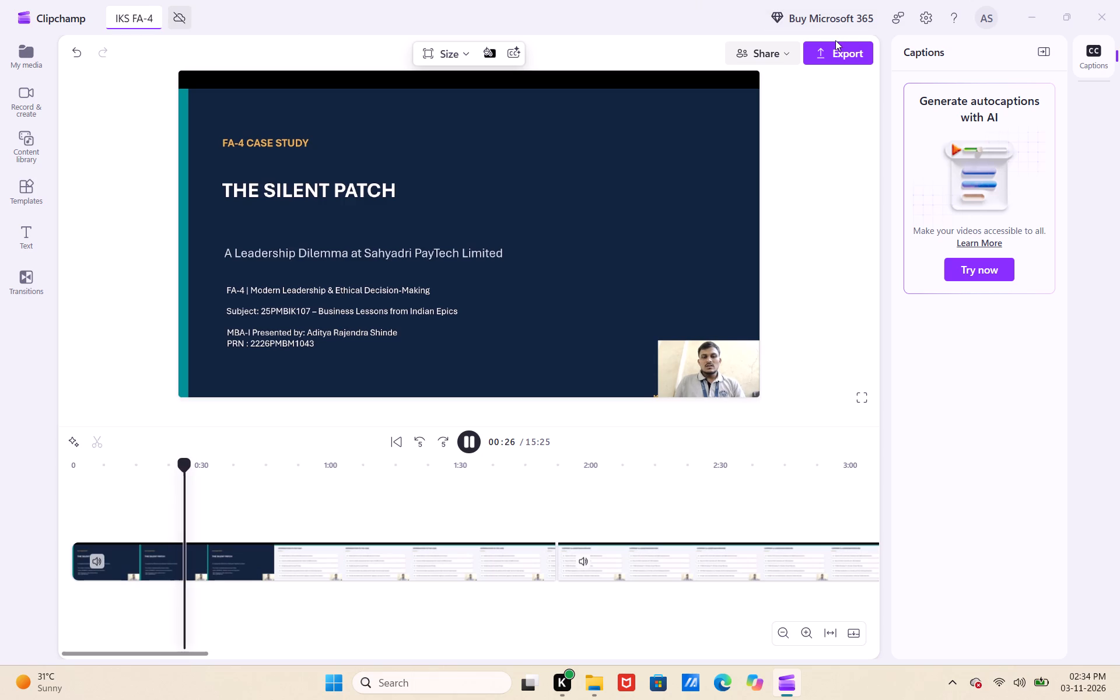
Export the combined video as an MP4 at 1080p quality, without storing it in the cloud.
left_click(837, 55)
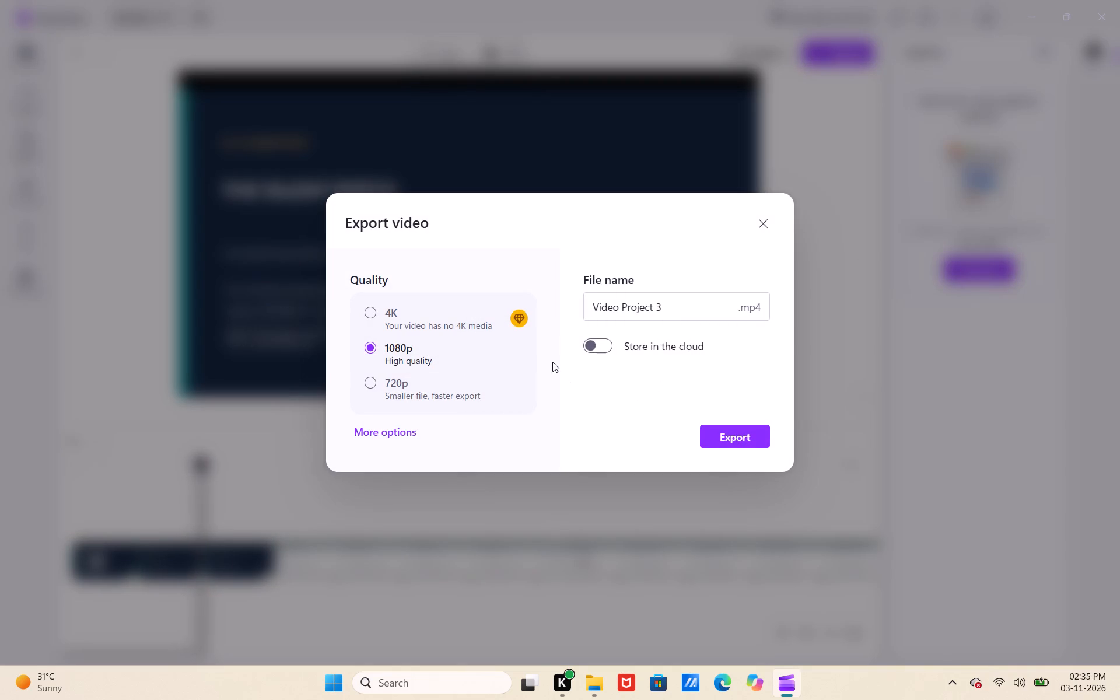
left_click(732, 445)
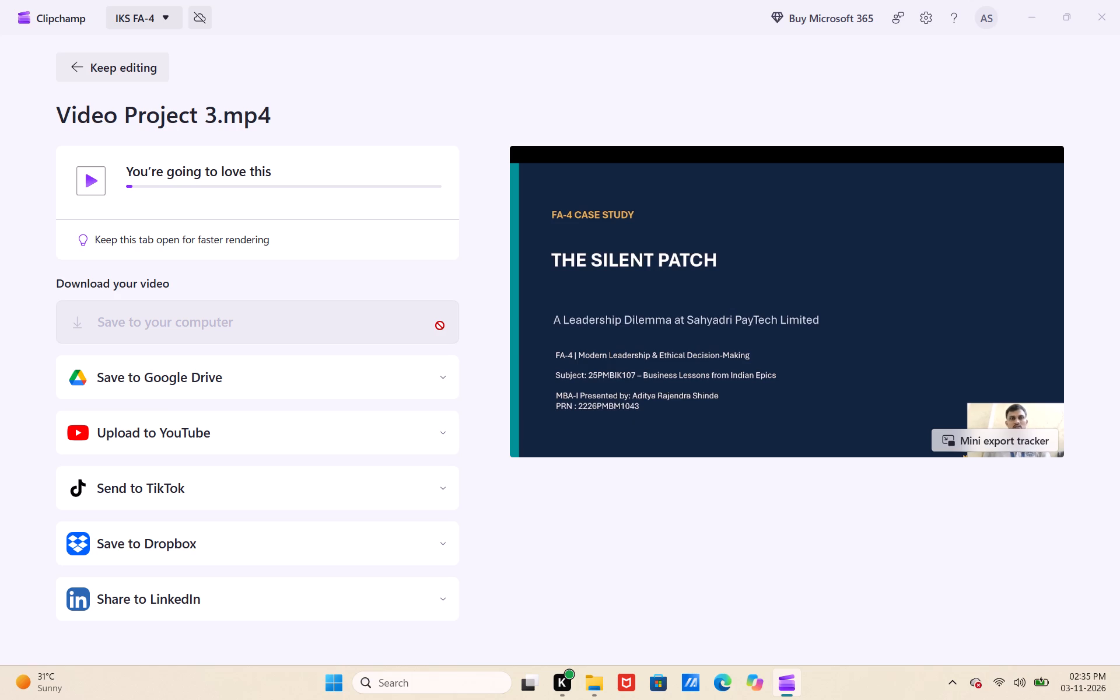
Open the YouTube upload details for the exported video.
left_click(446, 435)
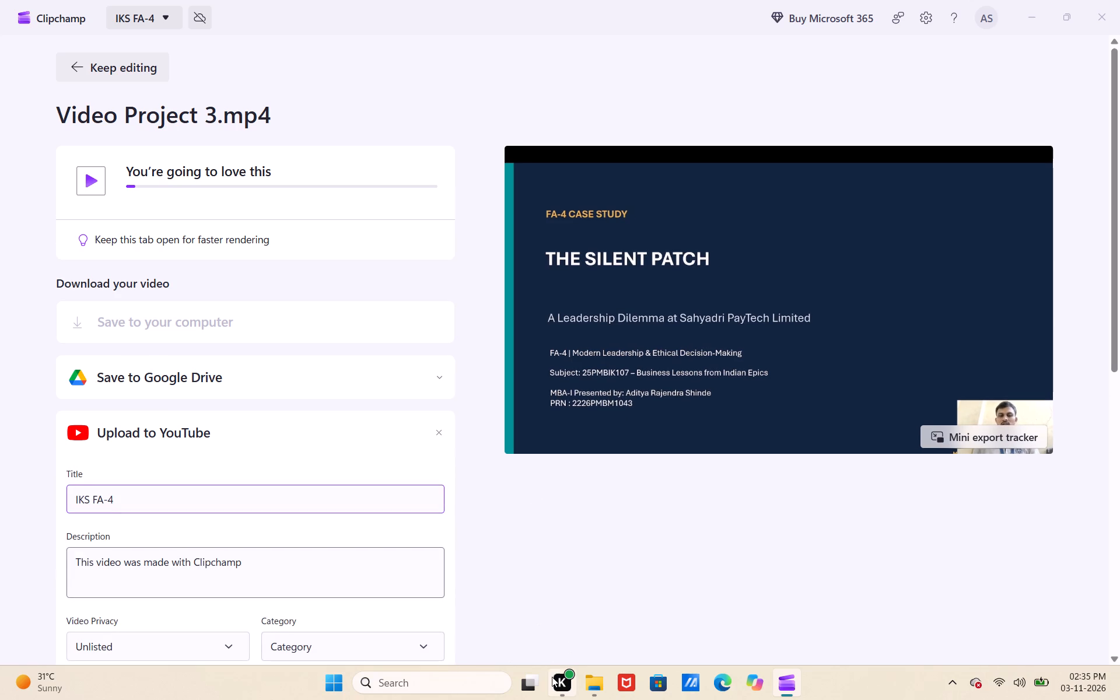
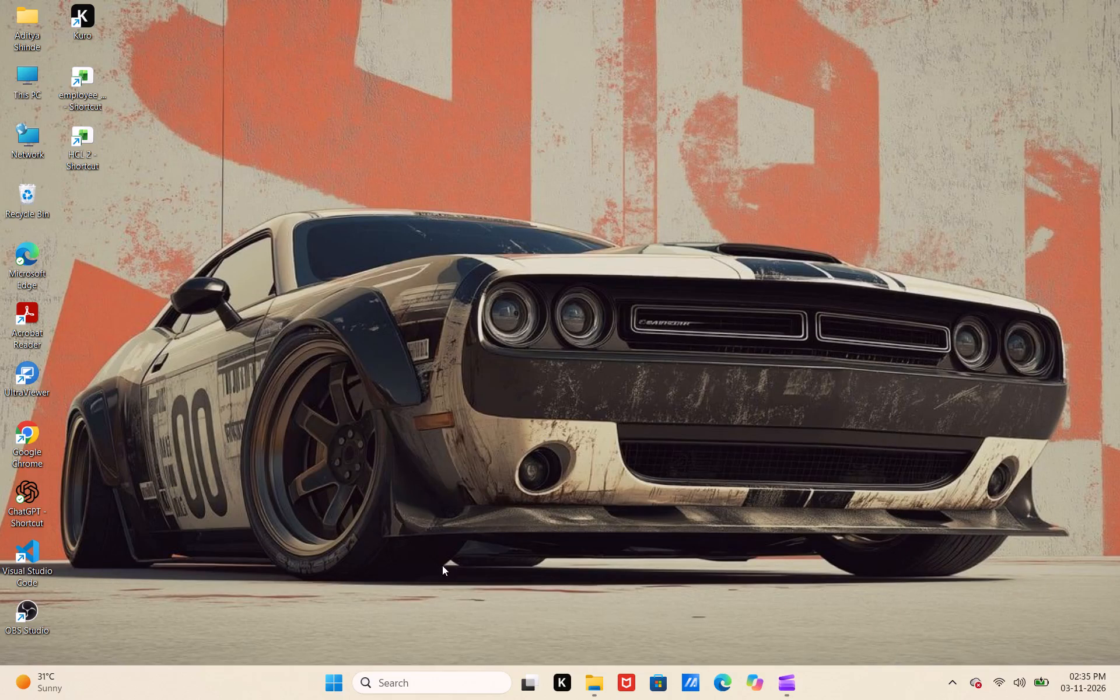
Bring up the Windows Start screen with its pinned apps and recent files.
left_click(347, 671)
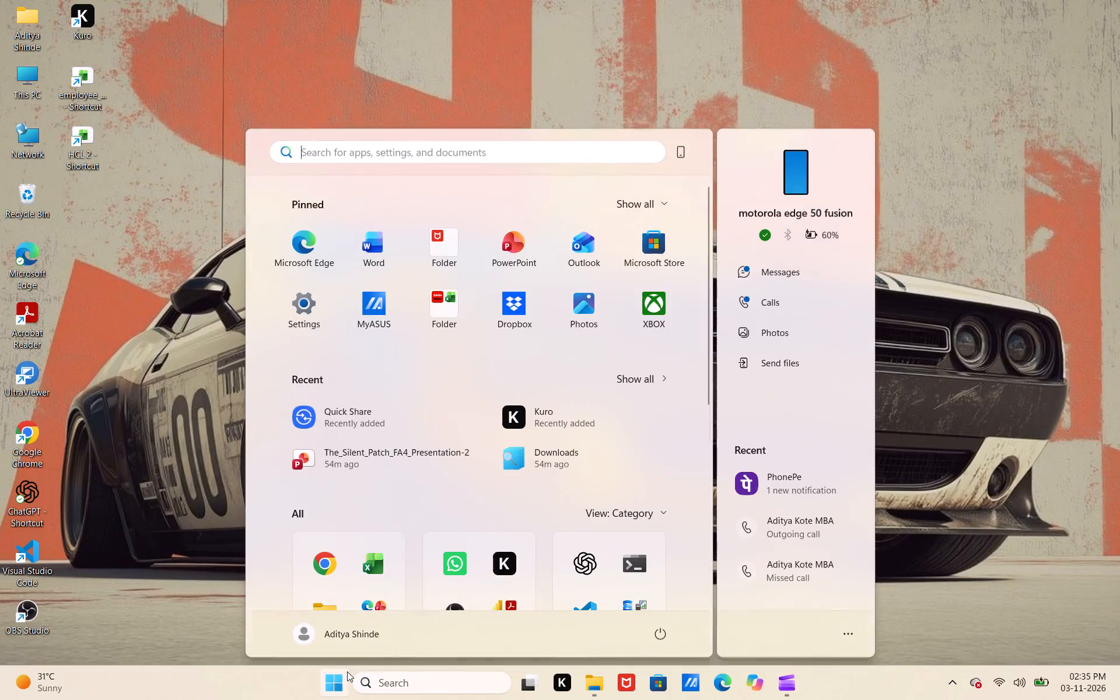
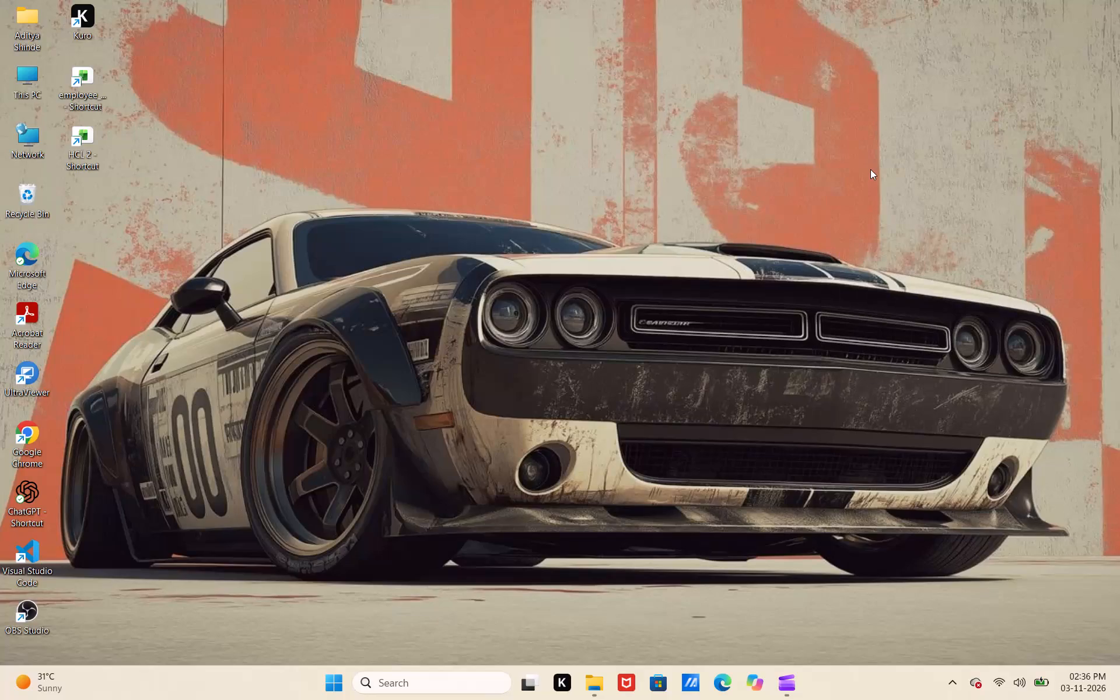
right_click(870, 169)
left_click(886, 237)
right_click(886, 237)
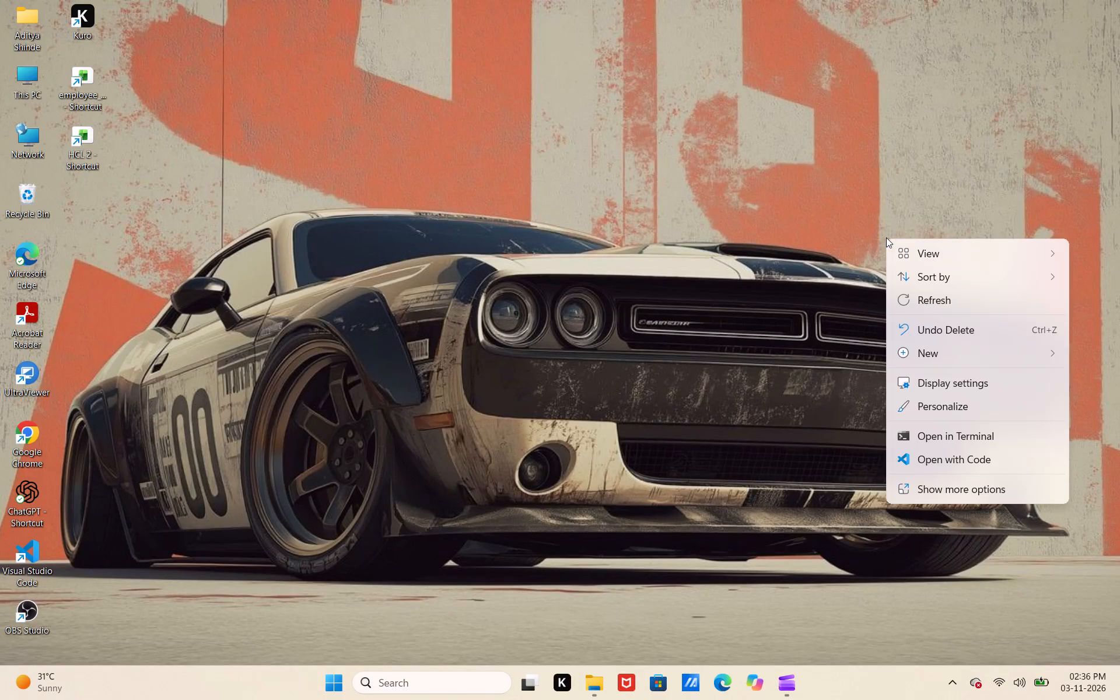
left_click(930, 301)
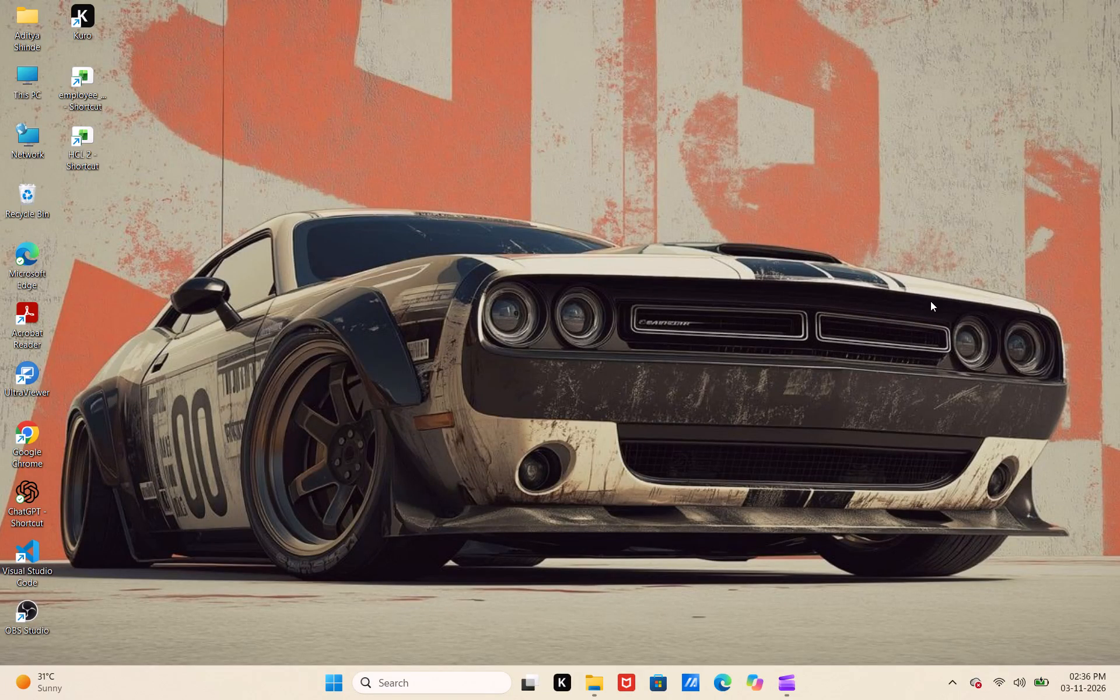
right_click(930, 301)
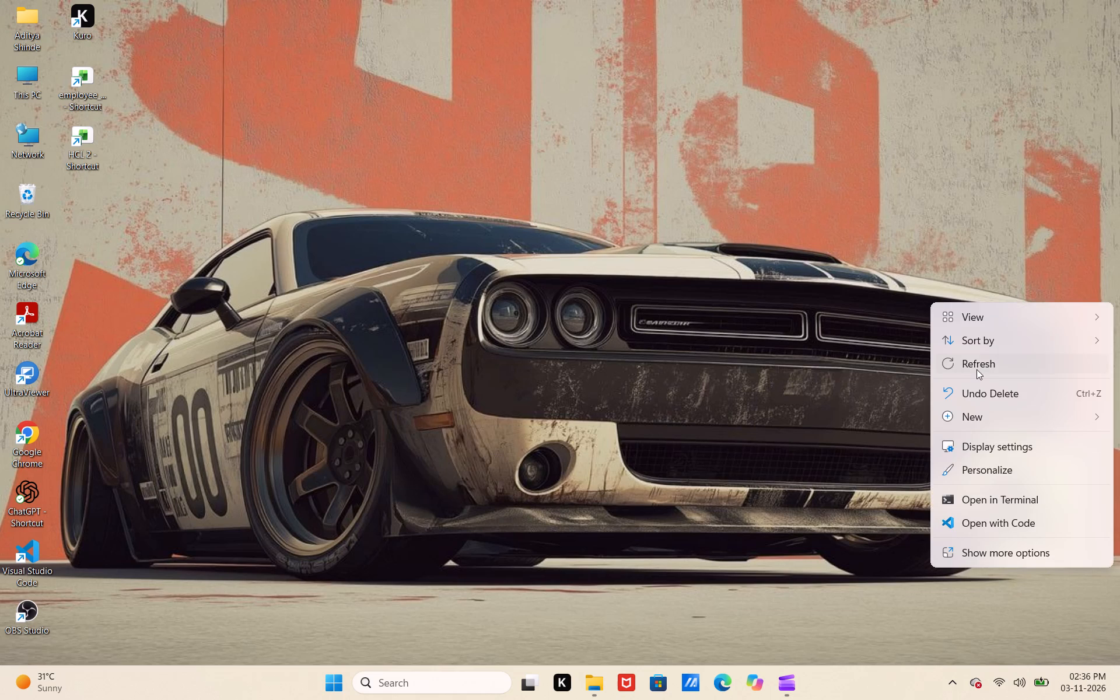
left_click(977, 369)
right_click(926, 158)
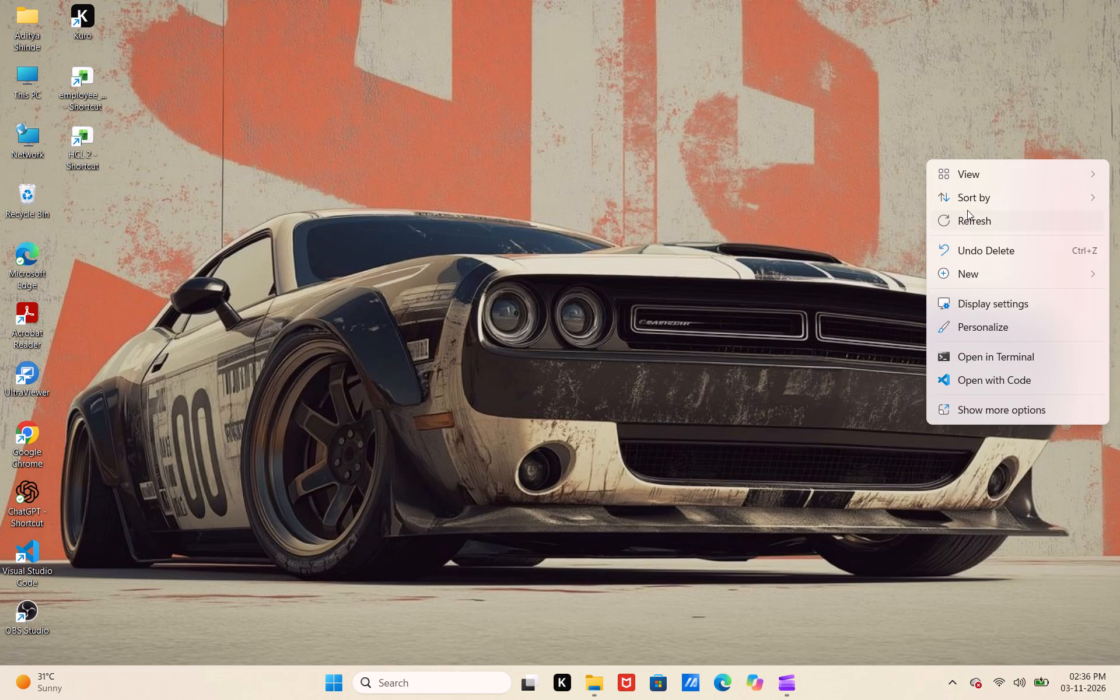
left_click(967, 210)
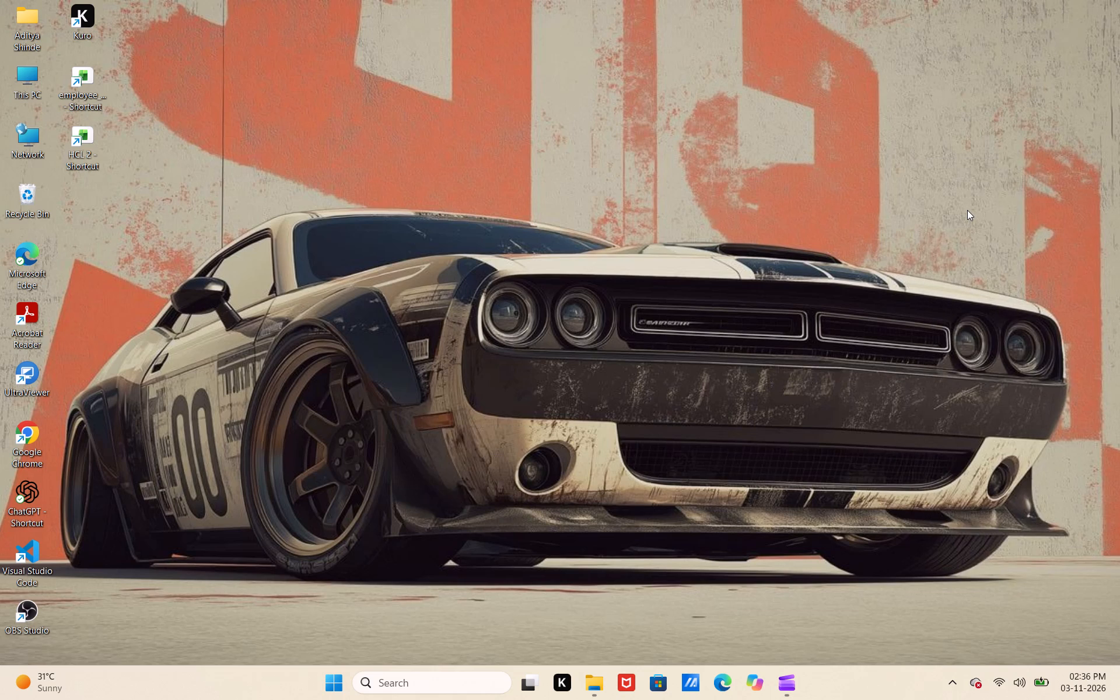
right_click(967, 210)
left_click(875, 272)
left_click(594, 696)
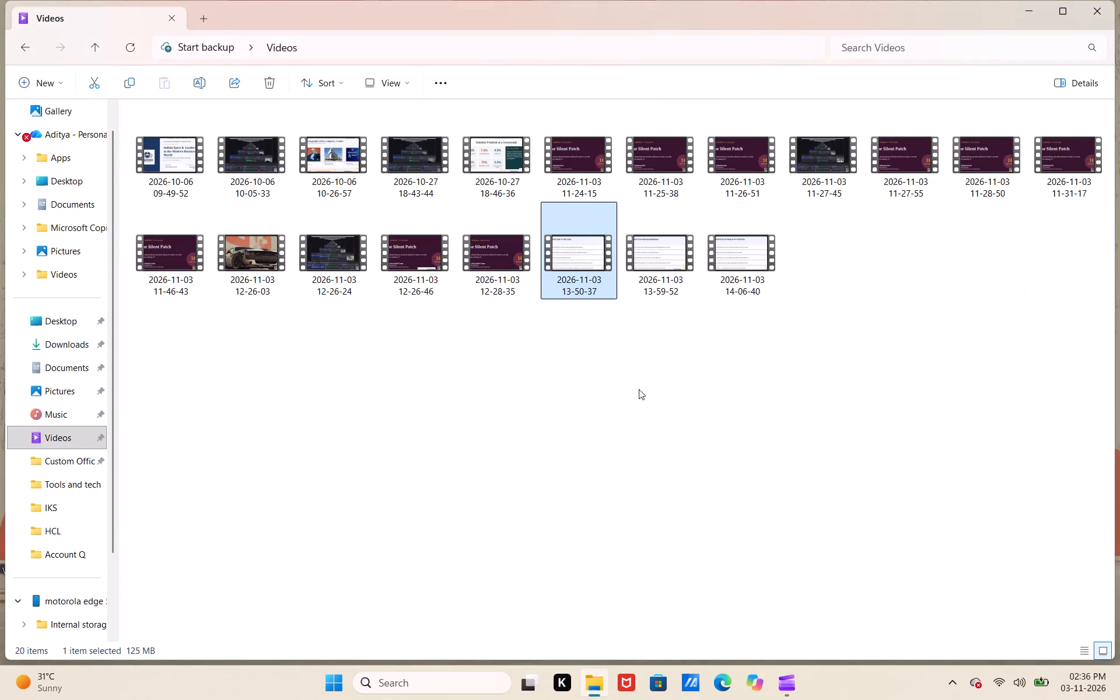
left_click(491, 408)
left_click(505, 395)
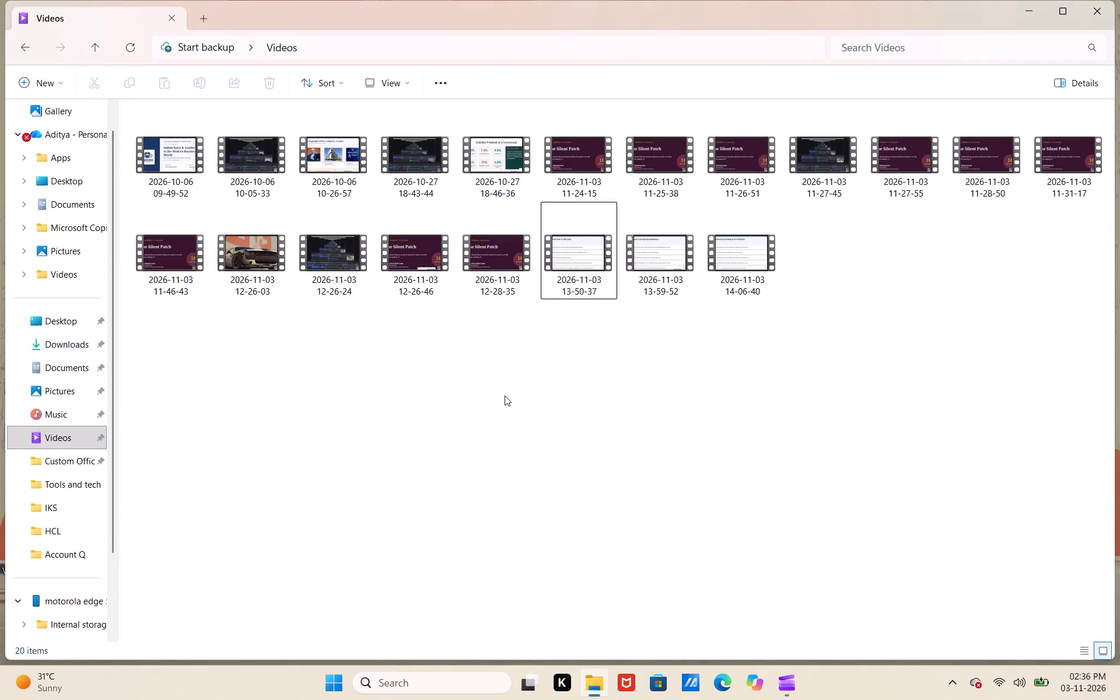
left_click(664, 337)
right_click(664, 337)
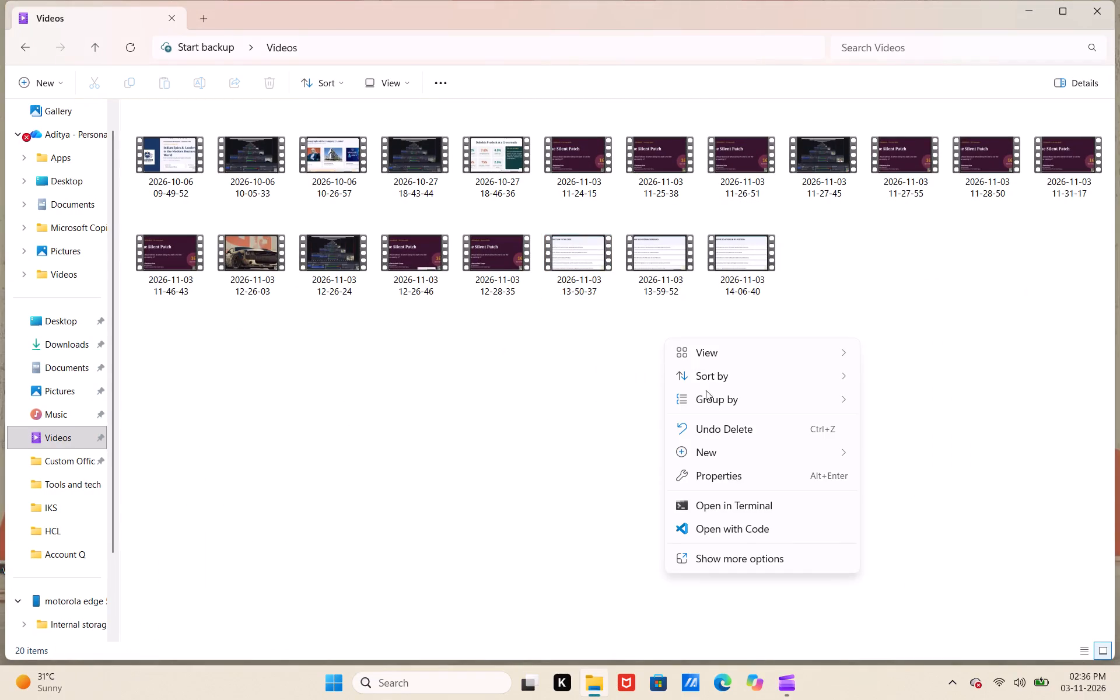
Switch back to Clipchamp to check the export progress and the YouTube upload status.
left_click(780, 688)
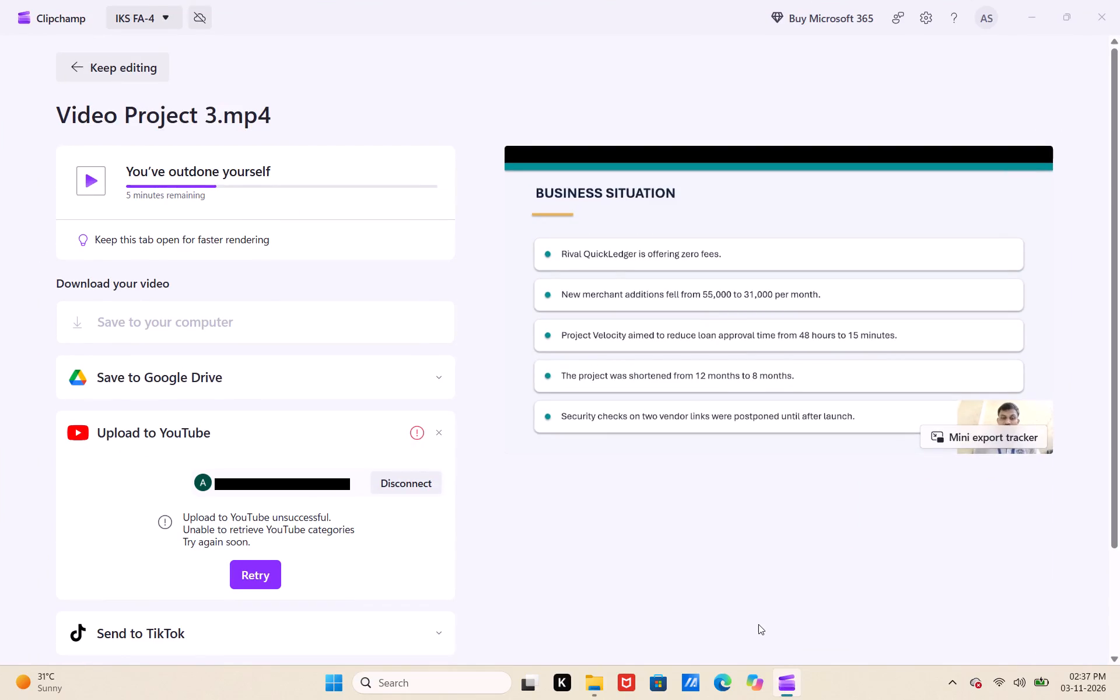
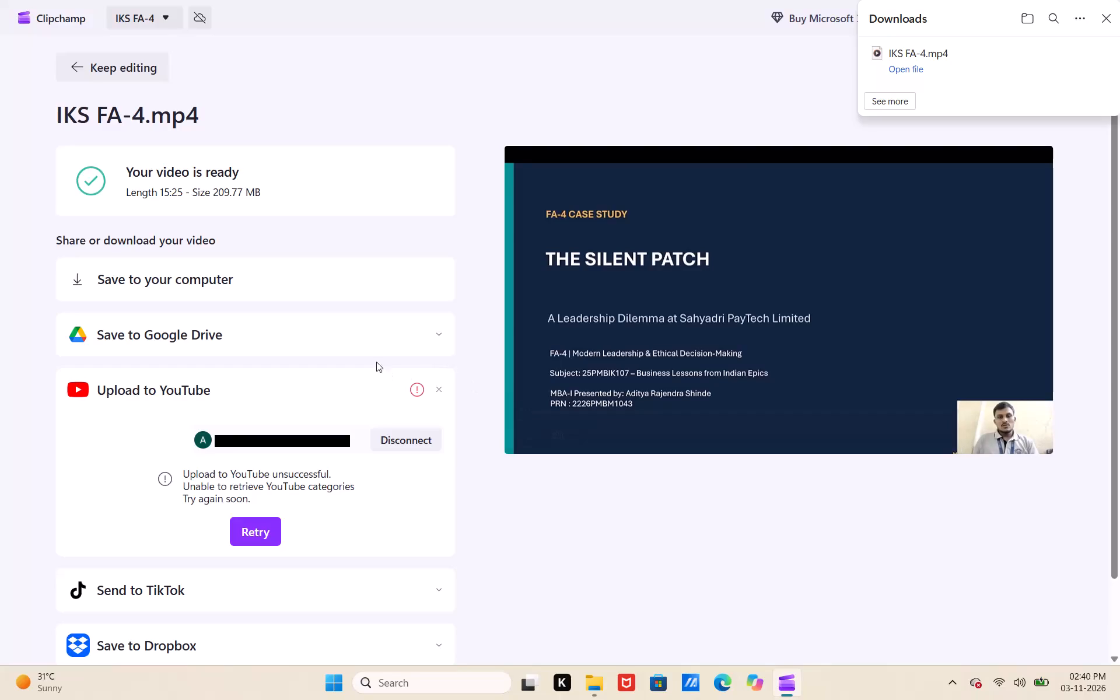
Save the exported video to the computer as the MP4 file IKS FA-4 in the IKS folder on drive C.
left_click(306, 269)
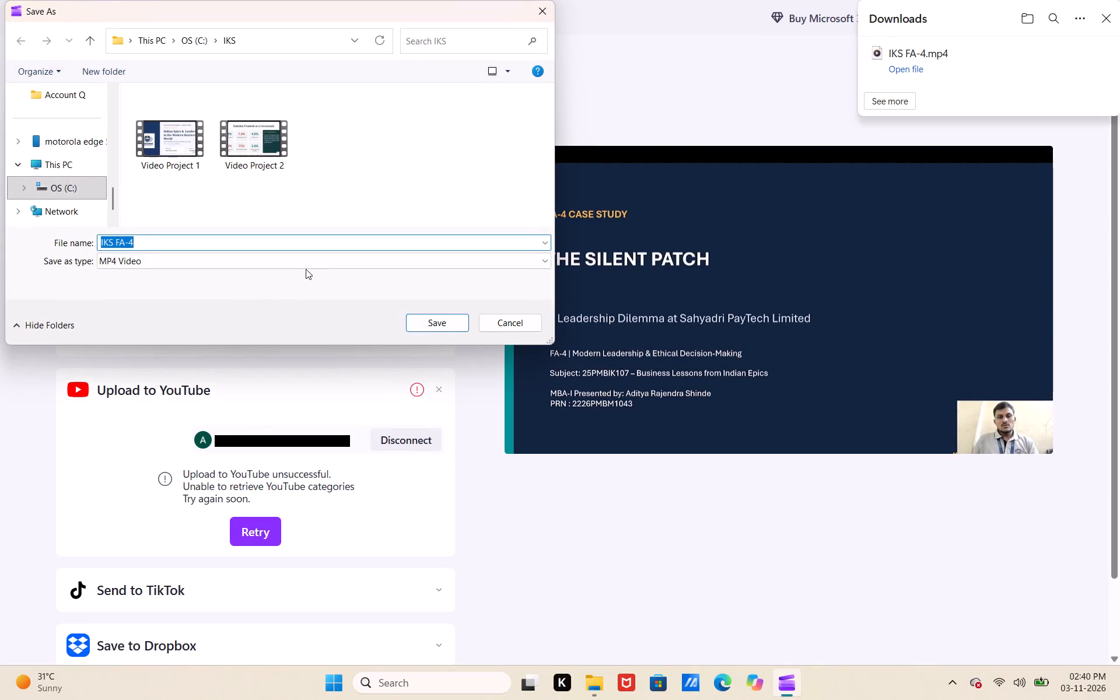
left_click(435, 327)
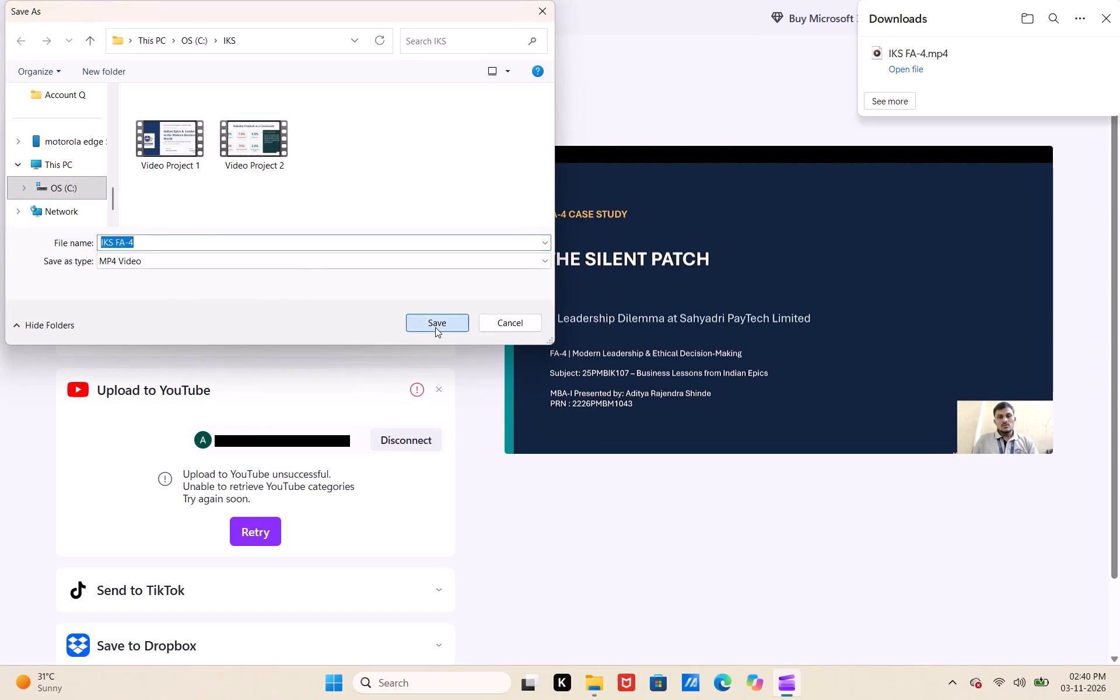
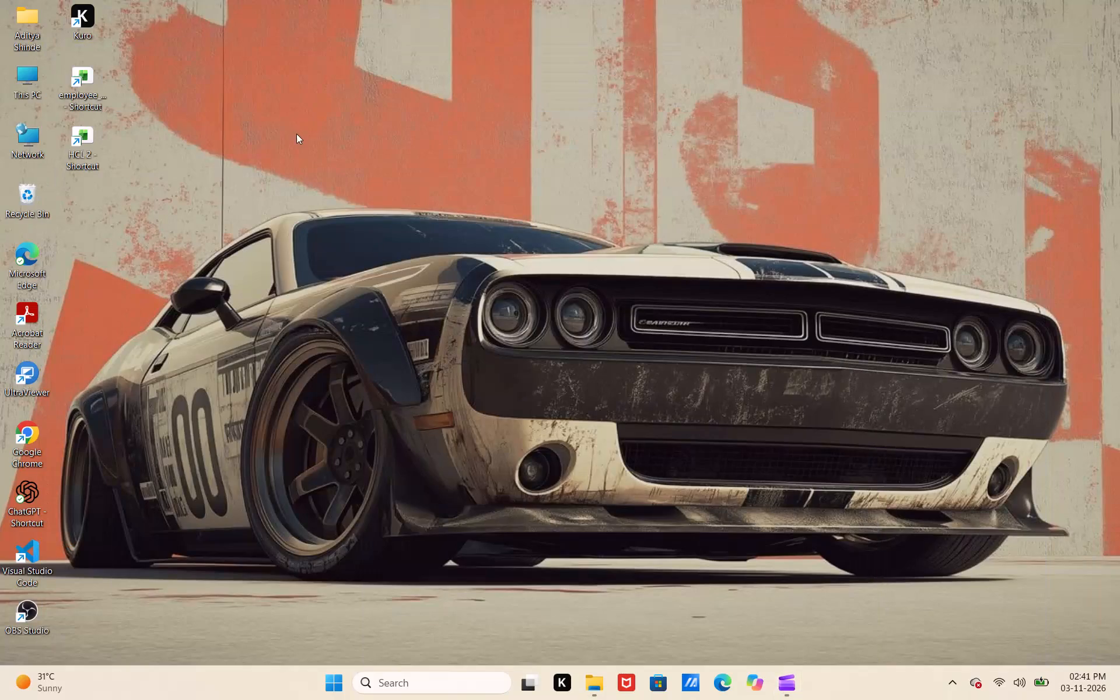
Play the exported IKS FA-4 video from the Downloads folder to check its opening, and pause it.
double_click(31, 11)
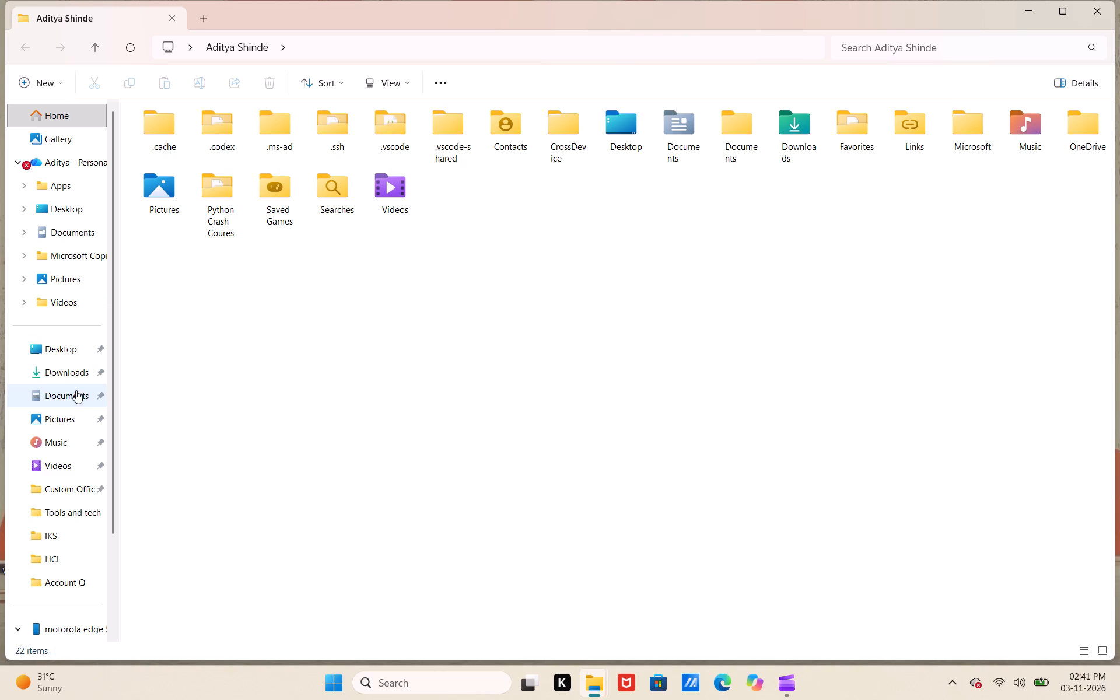
double_click(82, 461)
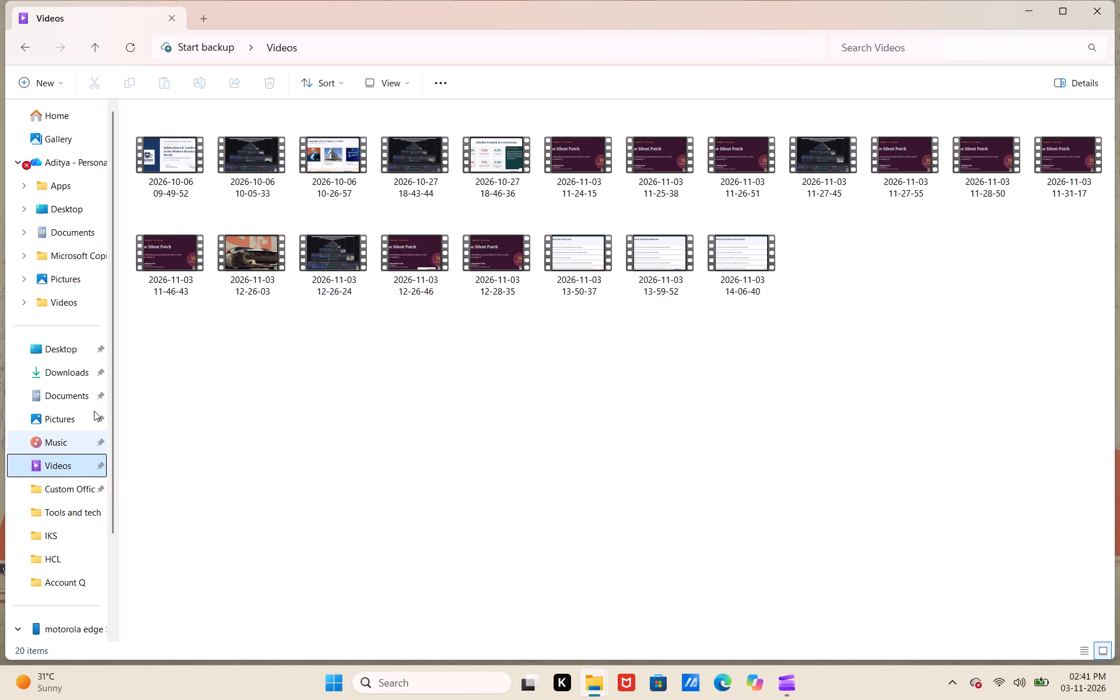
left_click(31, 367)
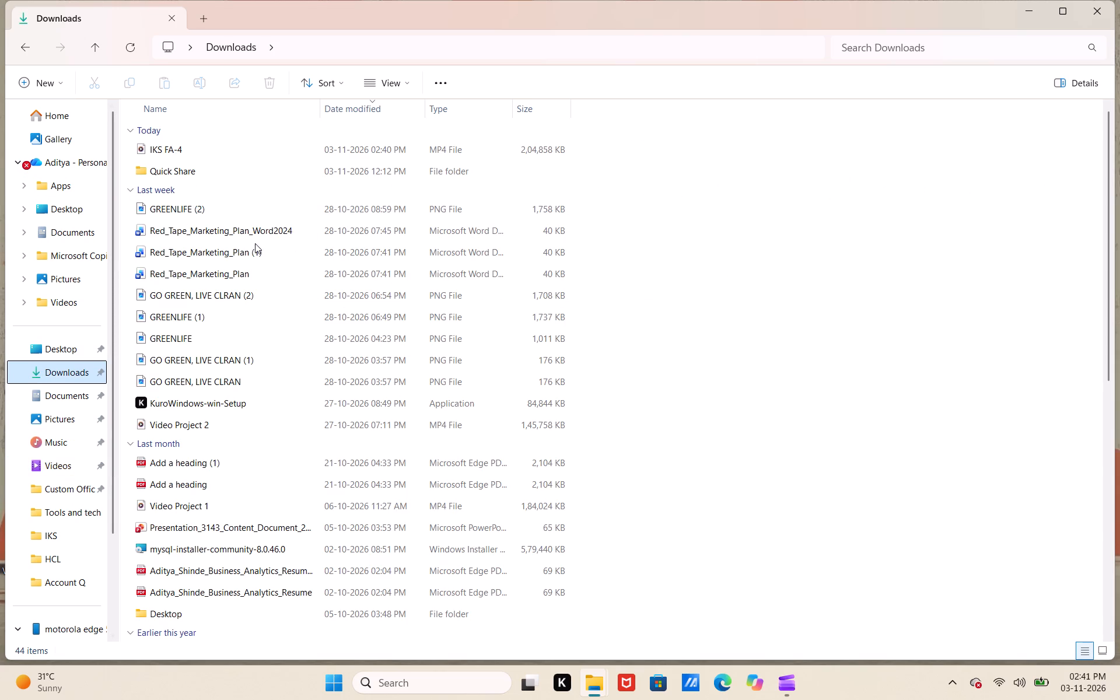
double_click(239, 142)
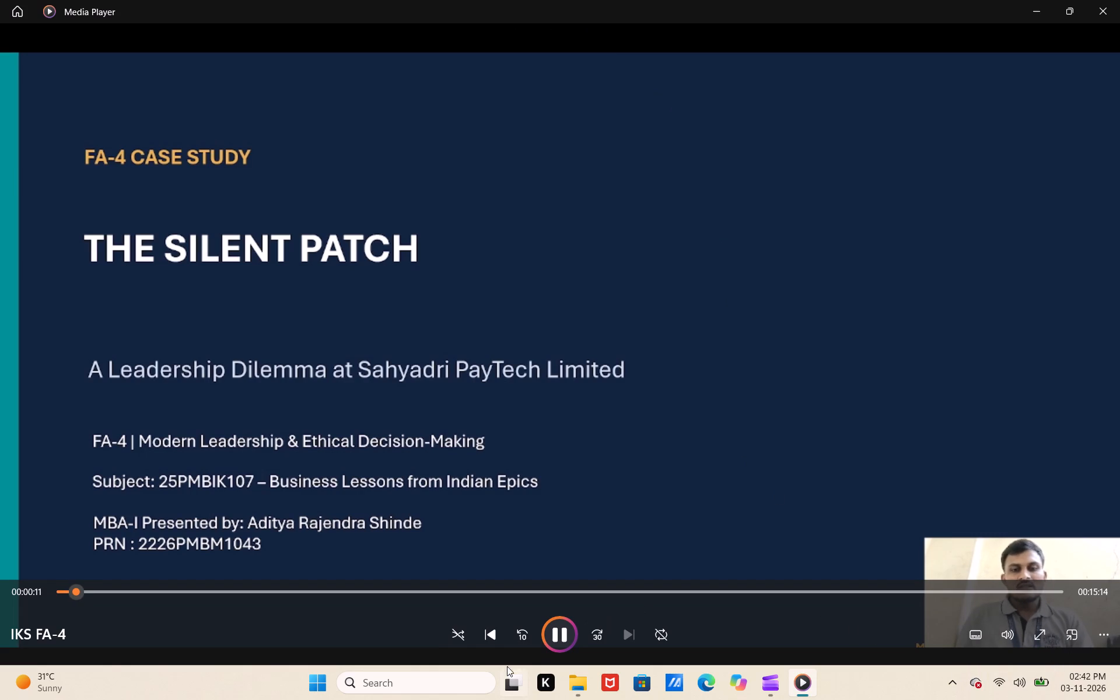
left_click(571, 639)
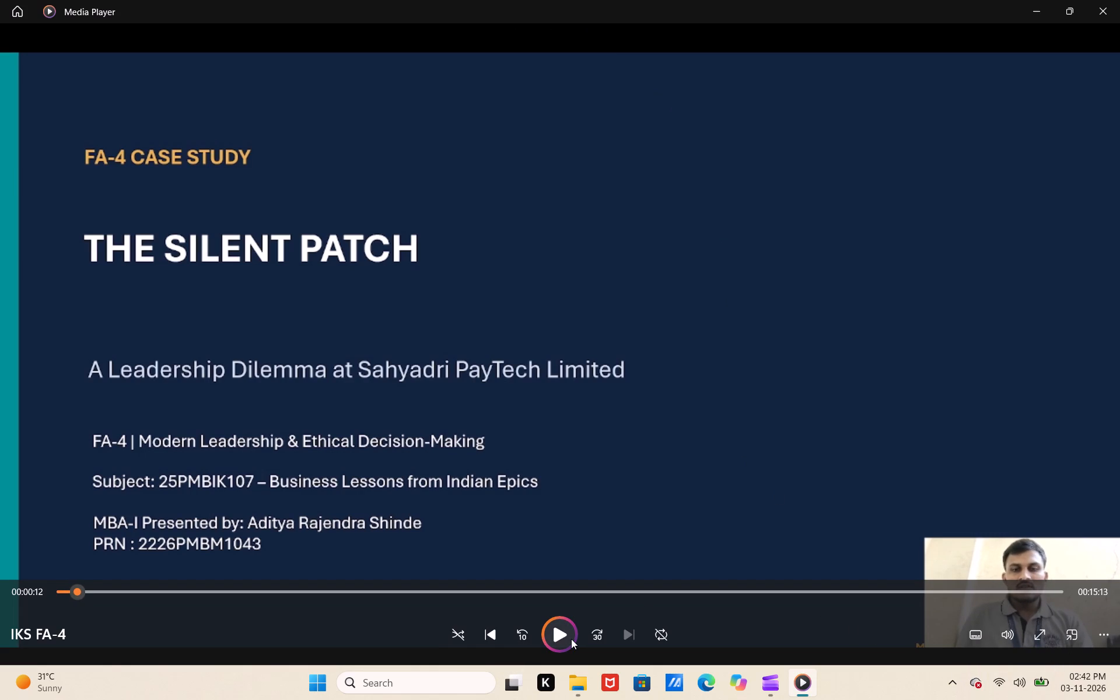
scroll(571, 639, "up", 4)
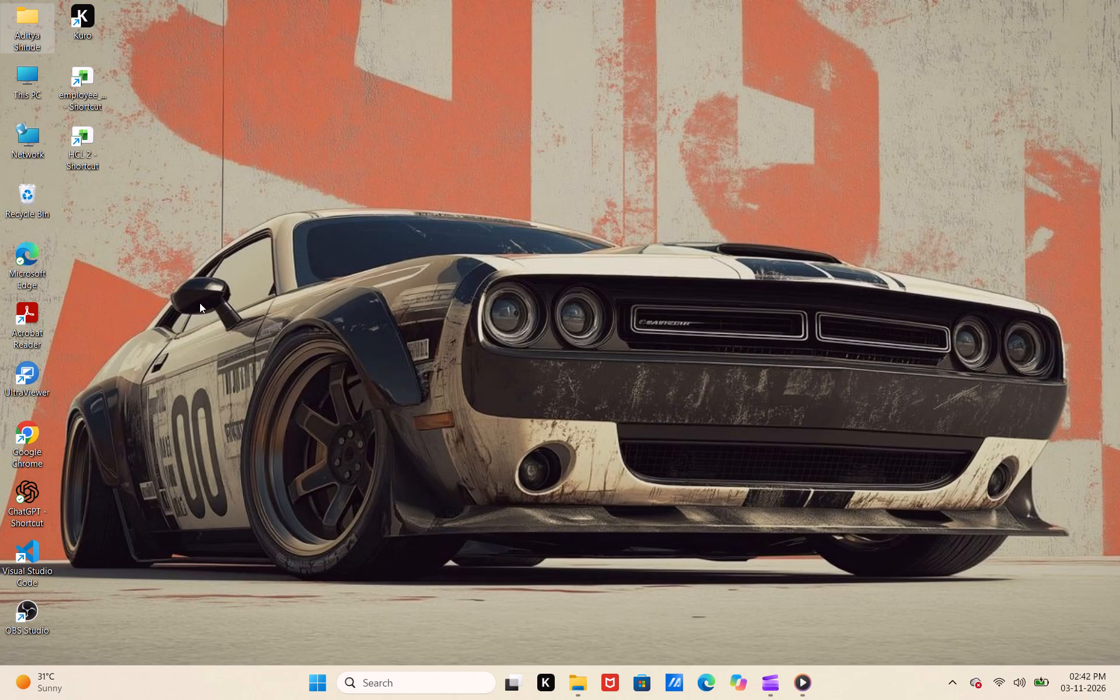
double_click(22, 13)
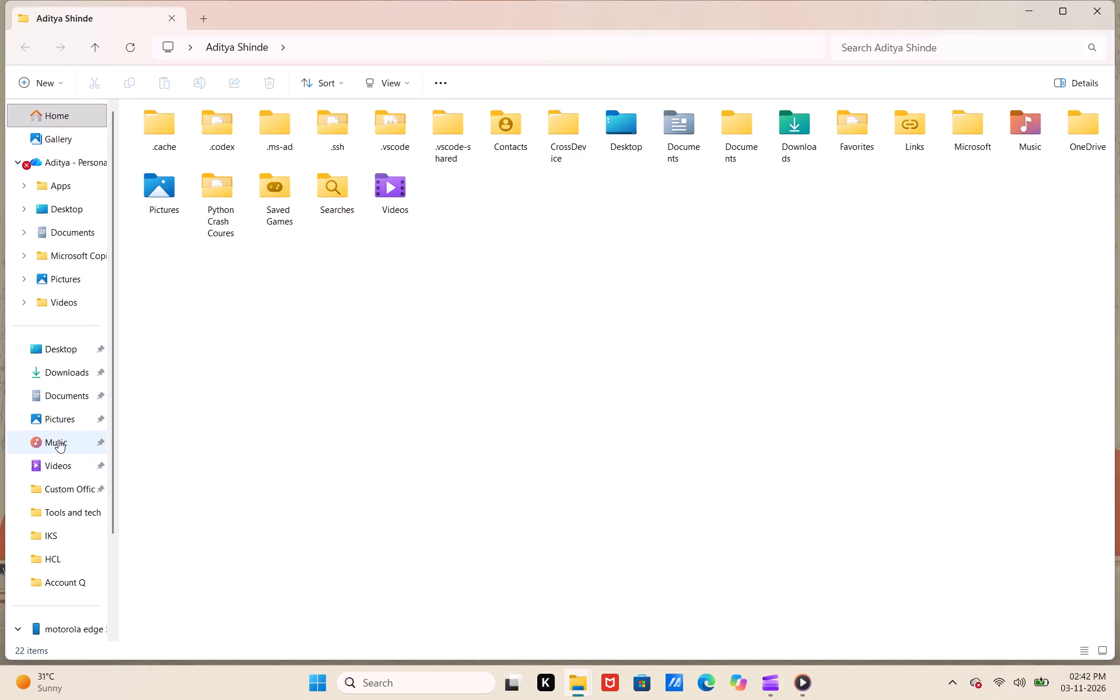
double_click(61, 460)
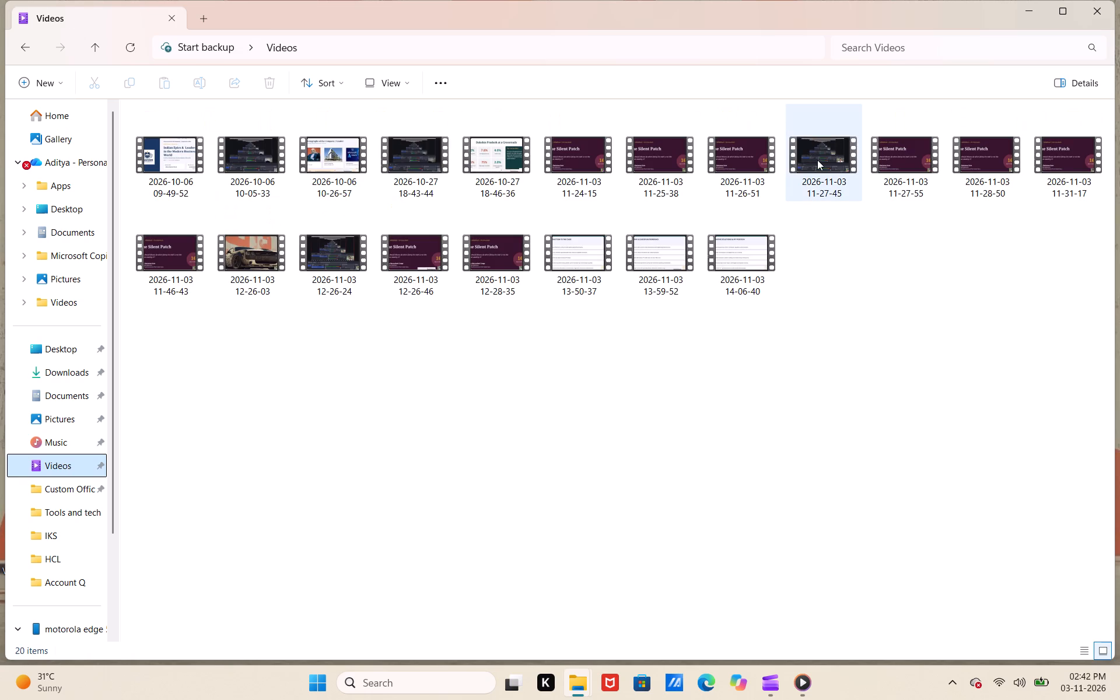
double_click(176, 242)
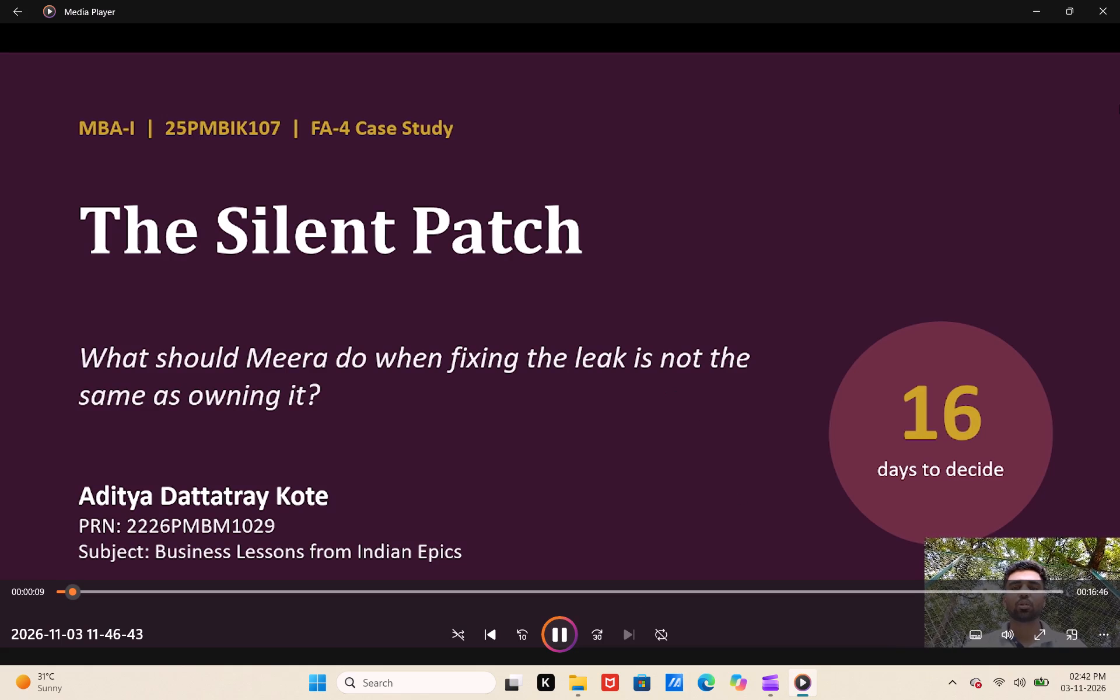
left_click(1098, 8)
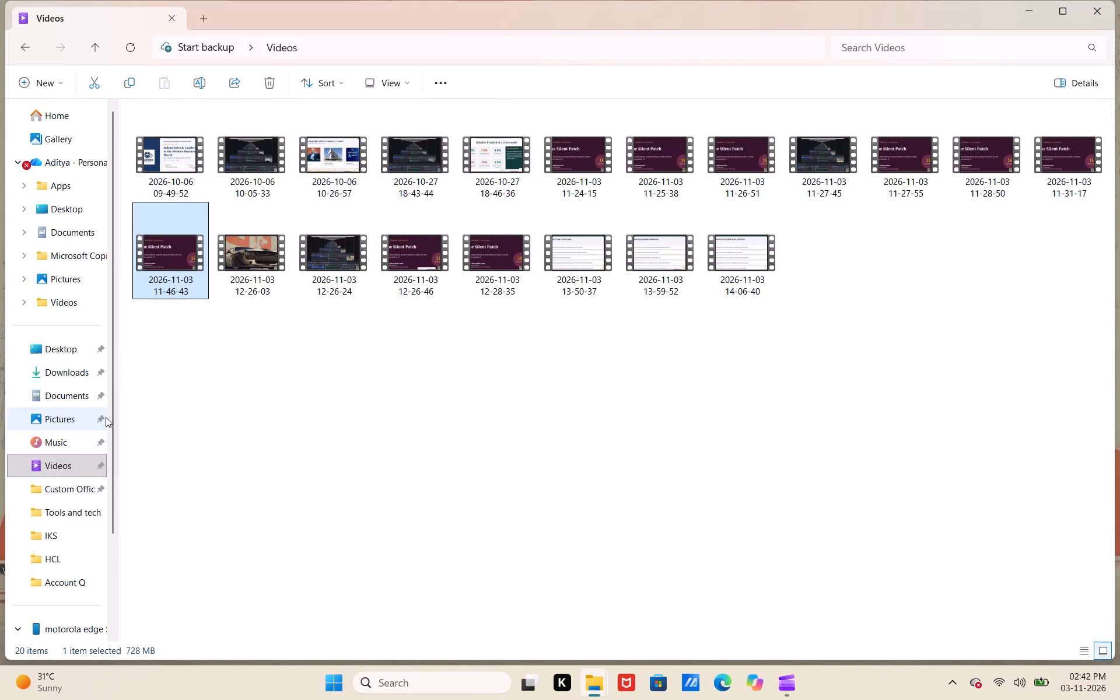
double_click(171, 276)
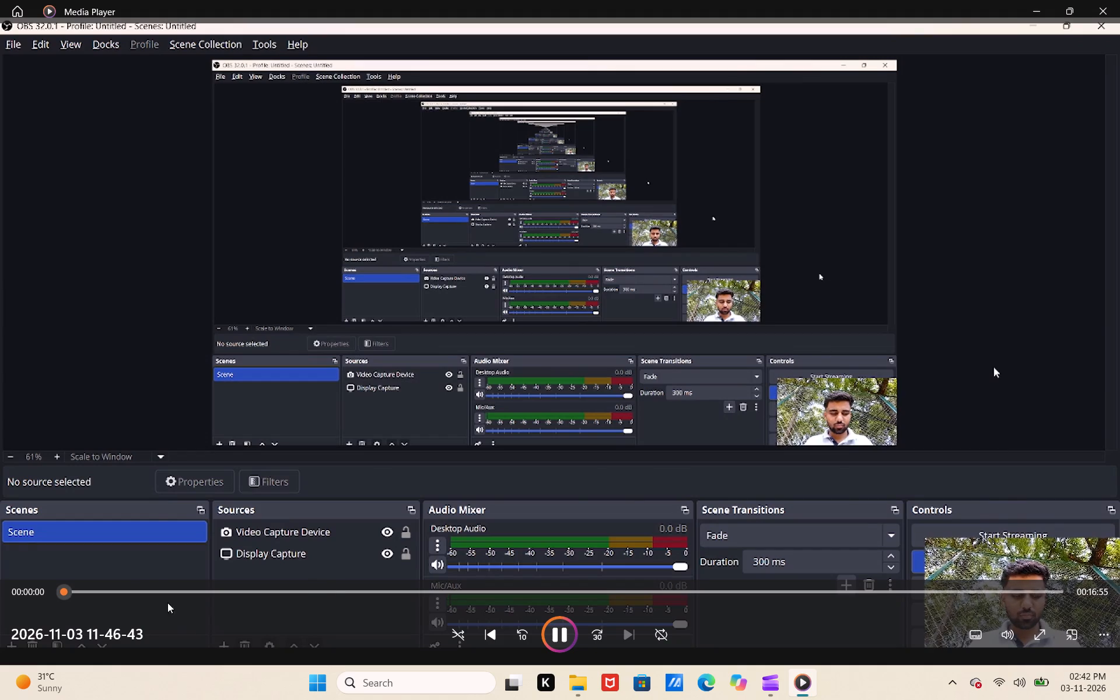
left_click(141, 585)
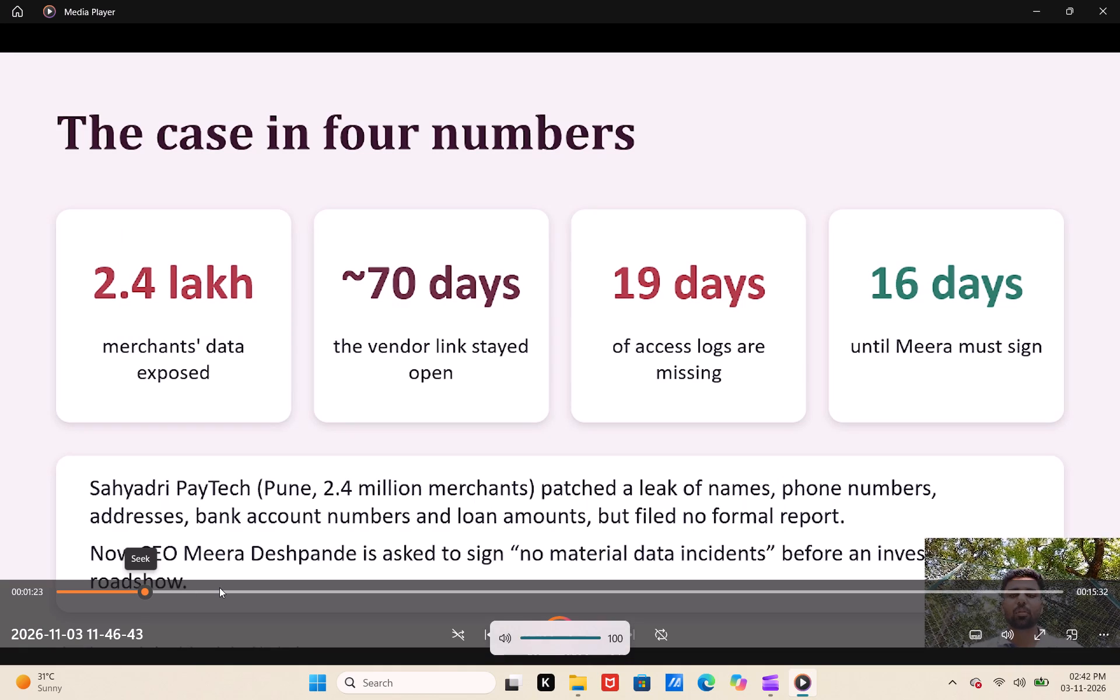
left_click(550, 412)
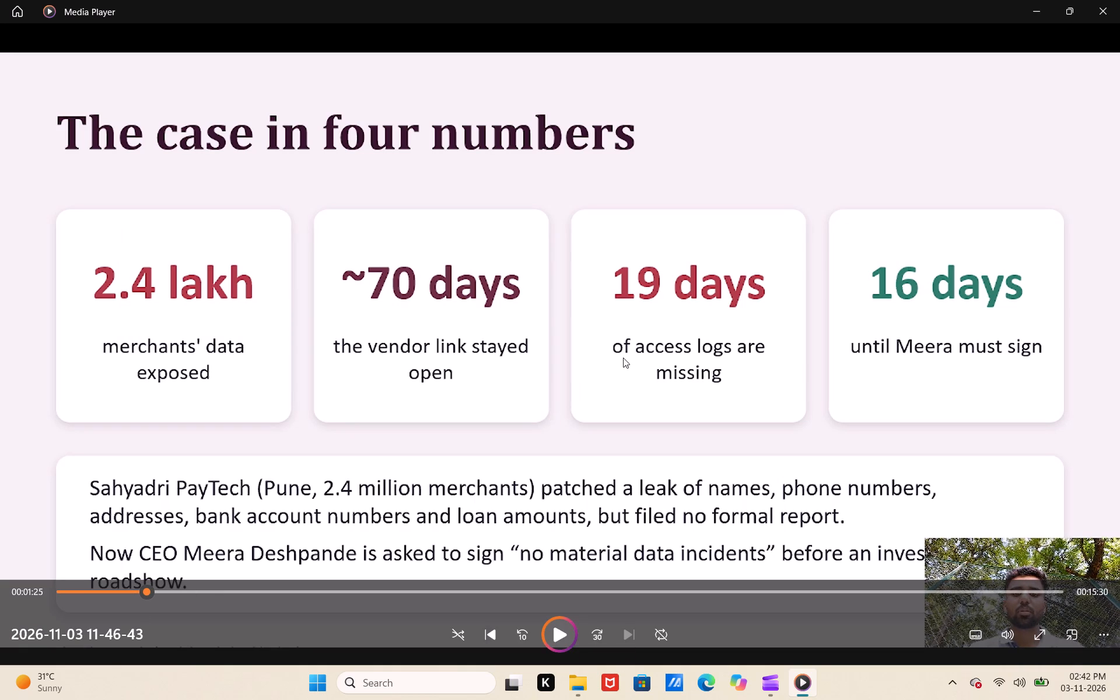
left_click(526, 311)
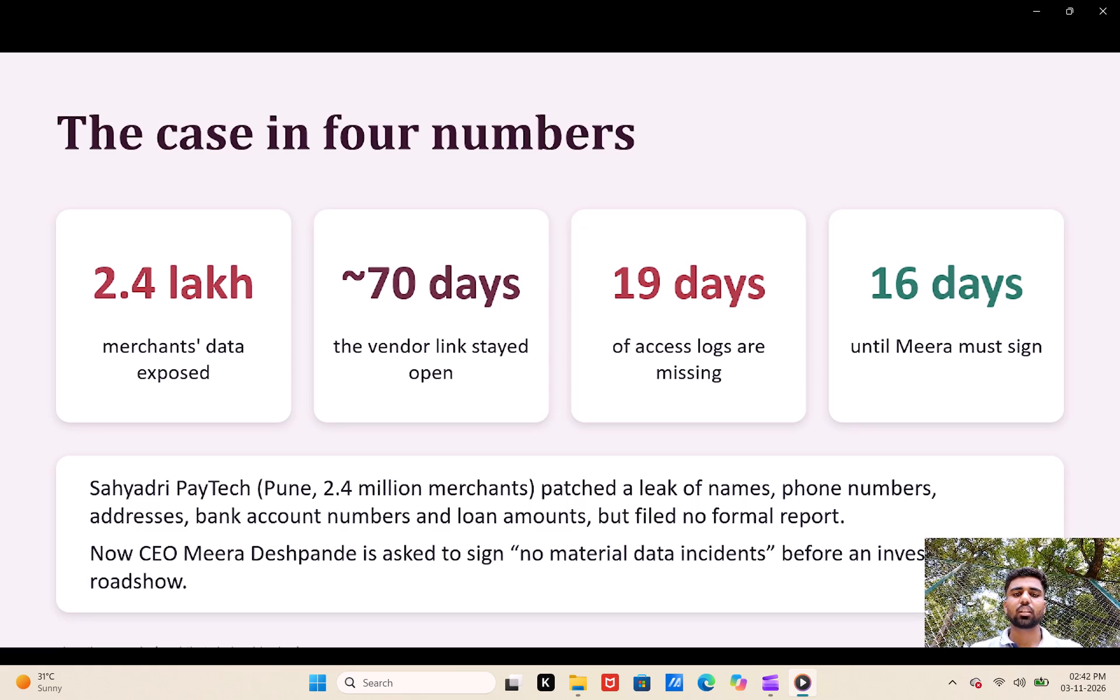
scroll(526, 311, "up", 10)
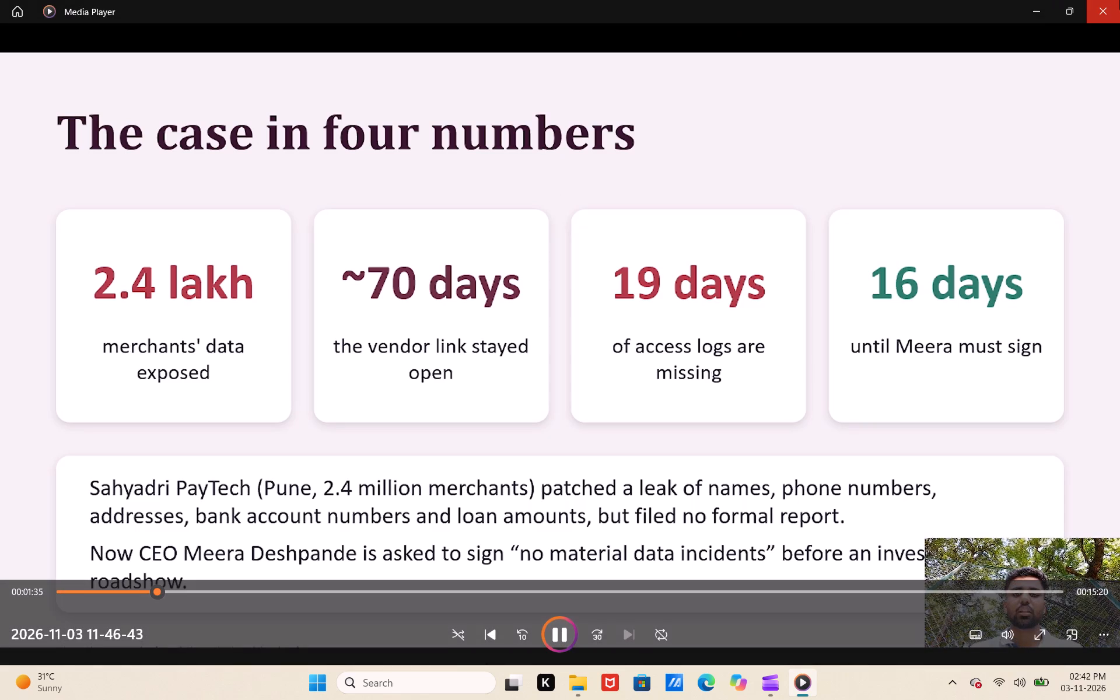
left_click(1091, 0)
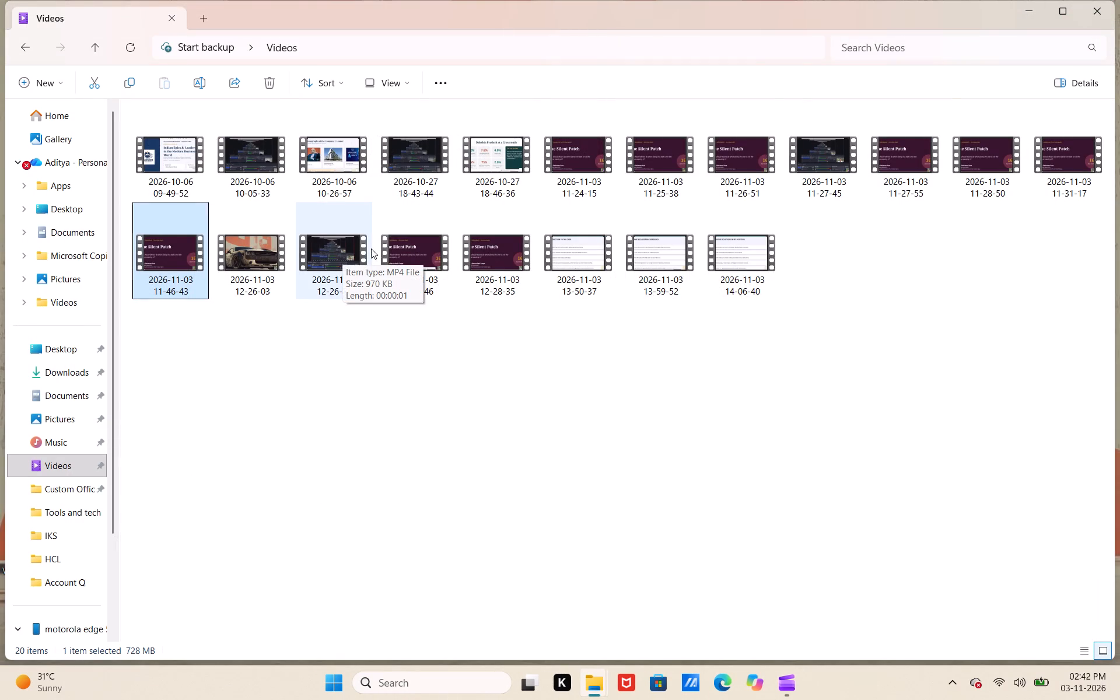
double_click(444, 264)
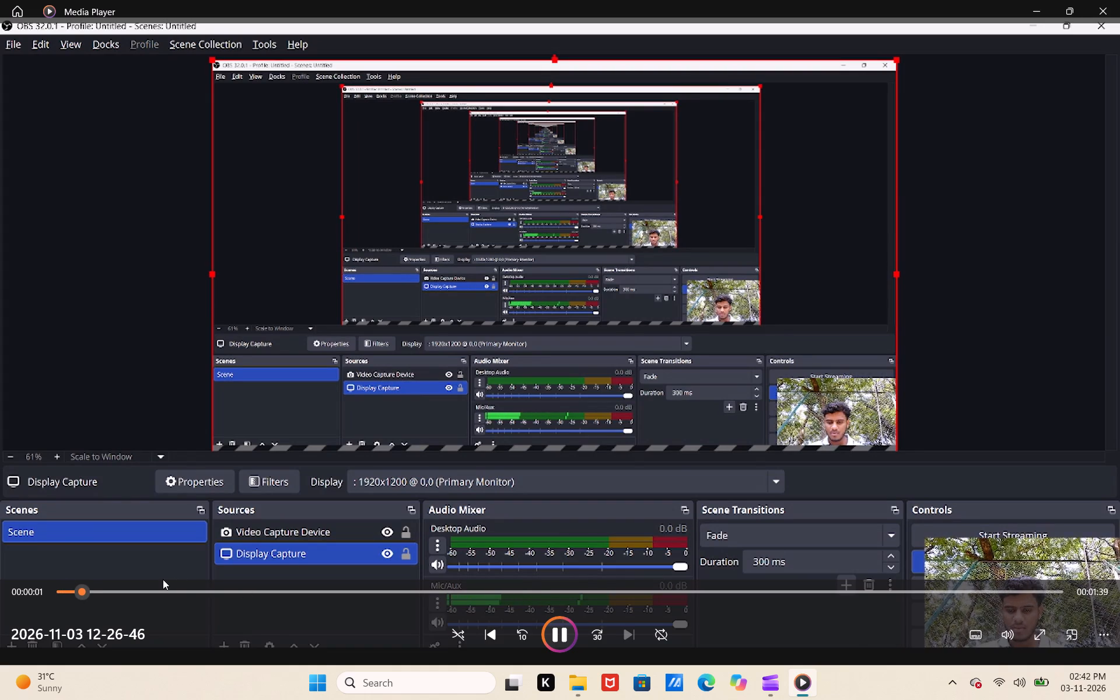
left_click_drag(163, 579, 154, 597)
left_click(154, 597)
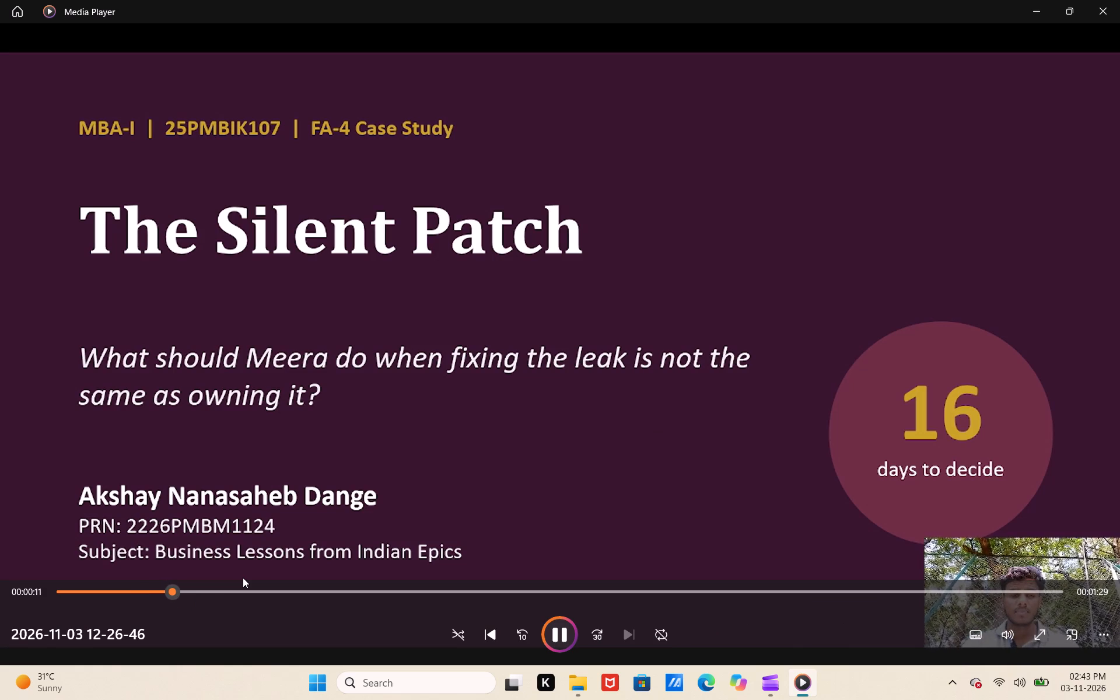
left_click(297, 449)
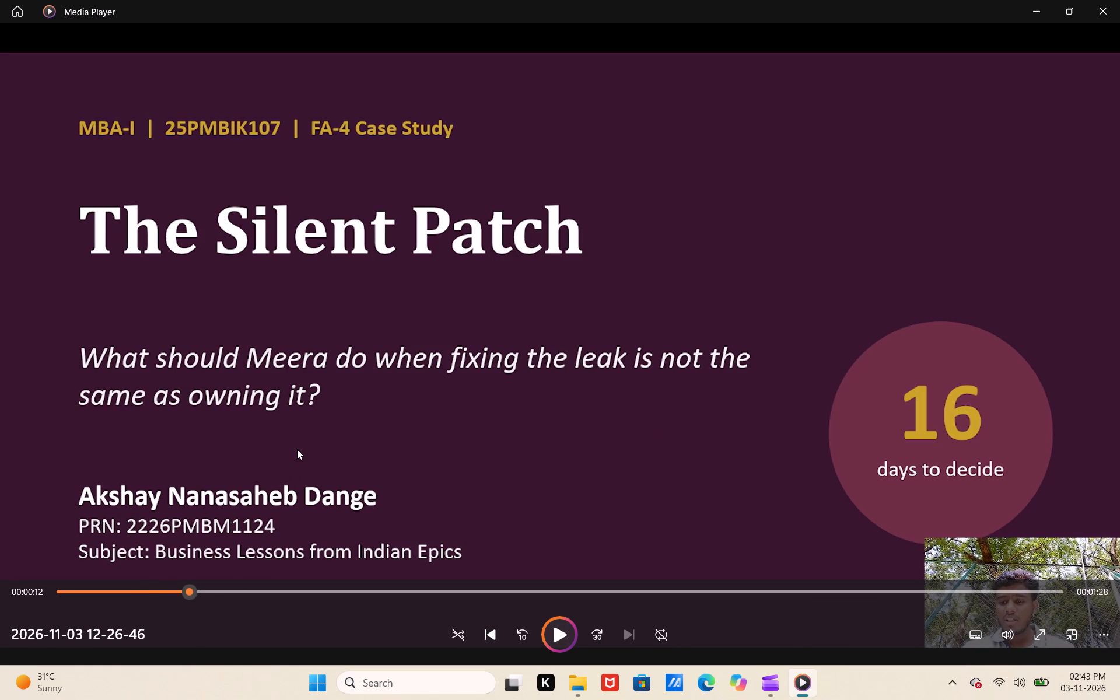
key("space")
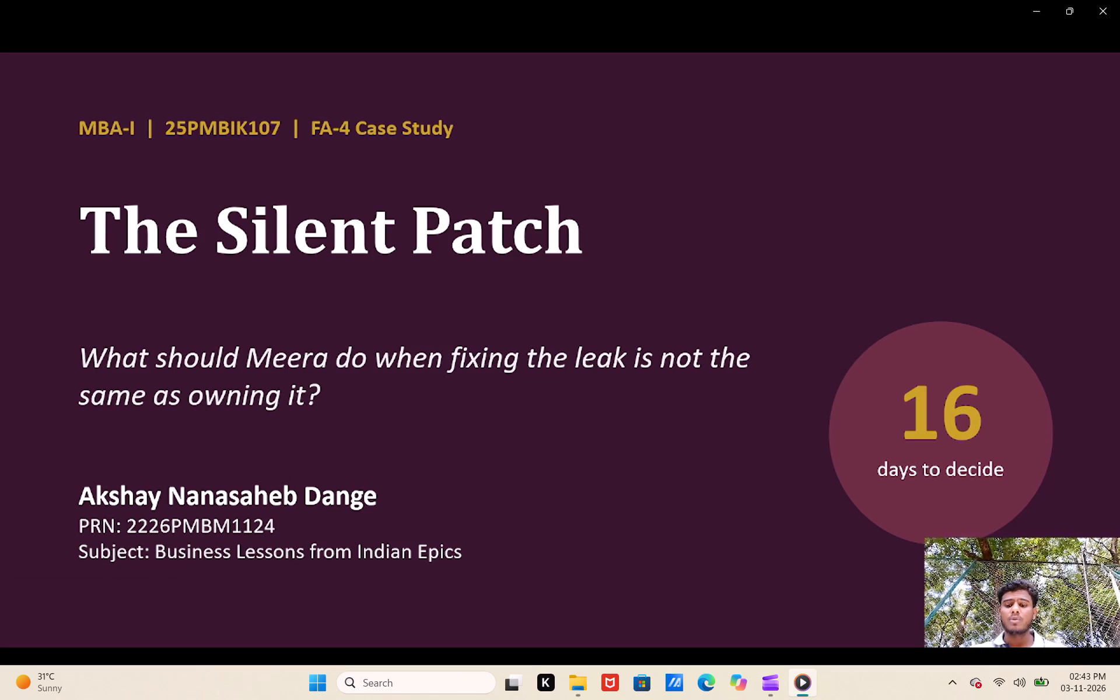
scroll(297, 449, "up", 6)
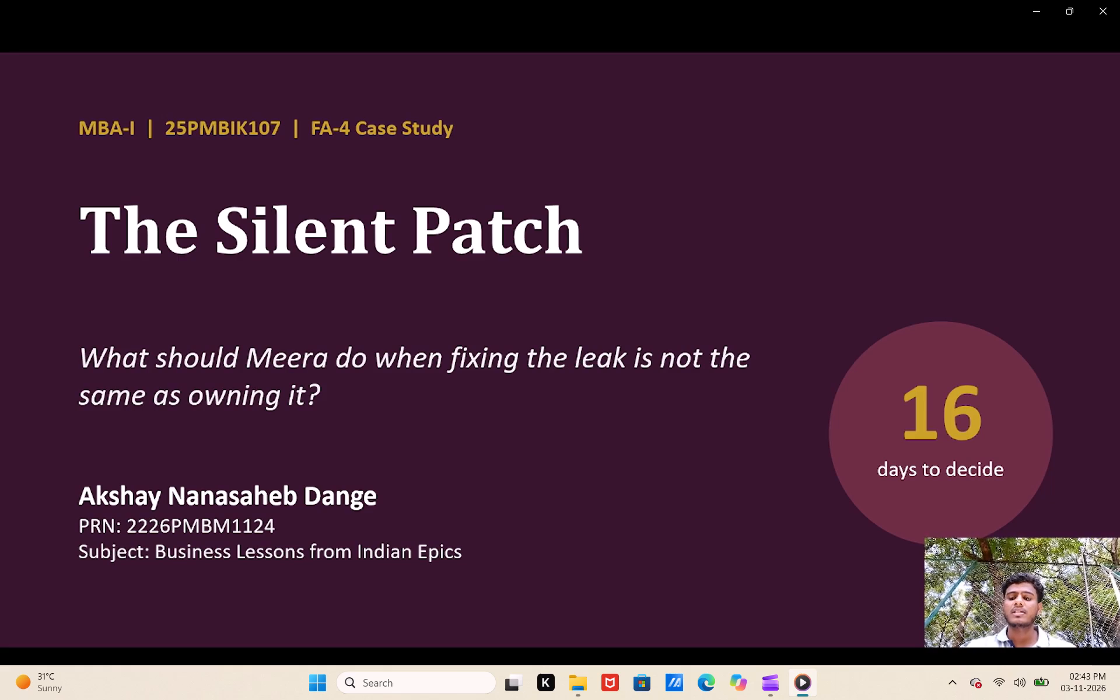
scroll(297, 449, "up", 17)
scroll(297, 449, "right", 1)
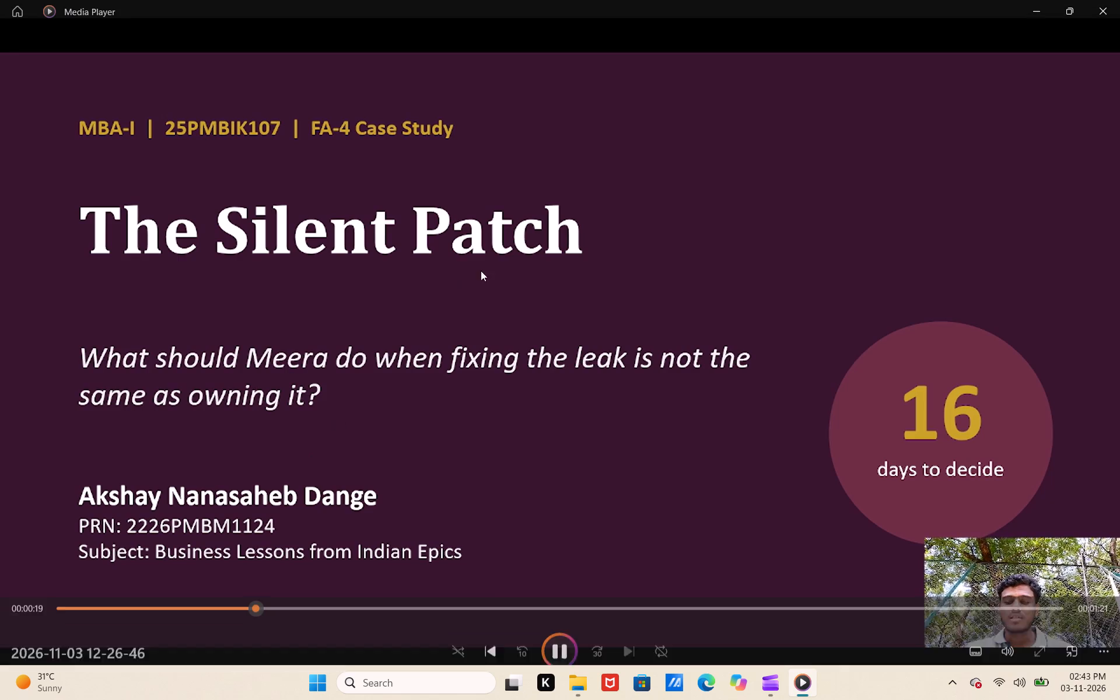
left_click(1099, 16)
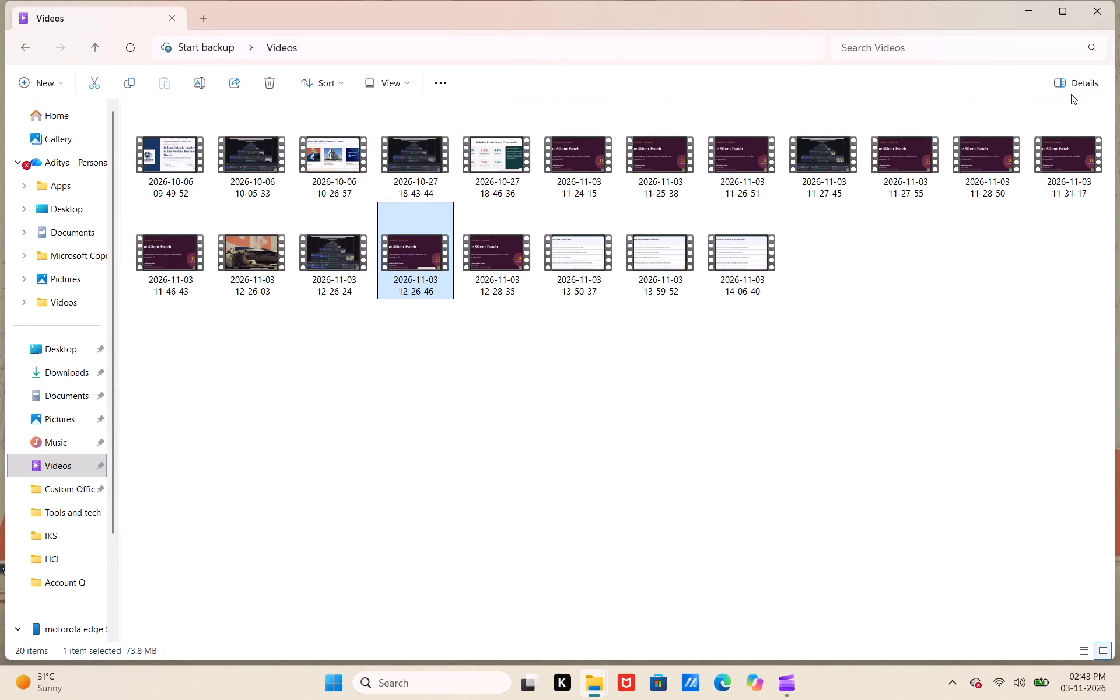
double_click(1067, 177)
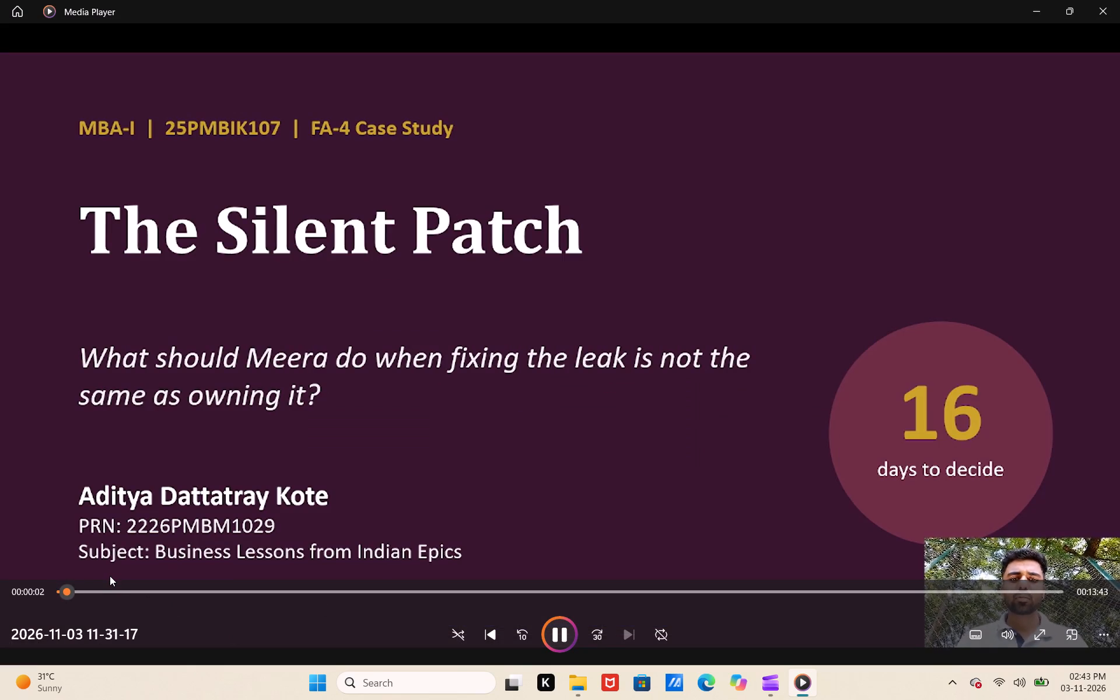
left_click(110, 576)
left_click(107, 587)
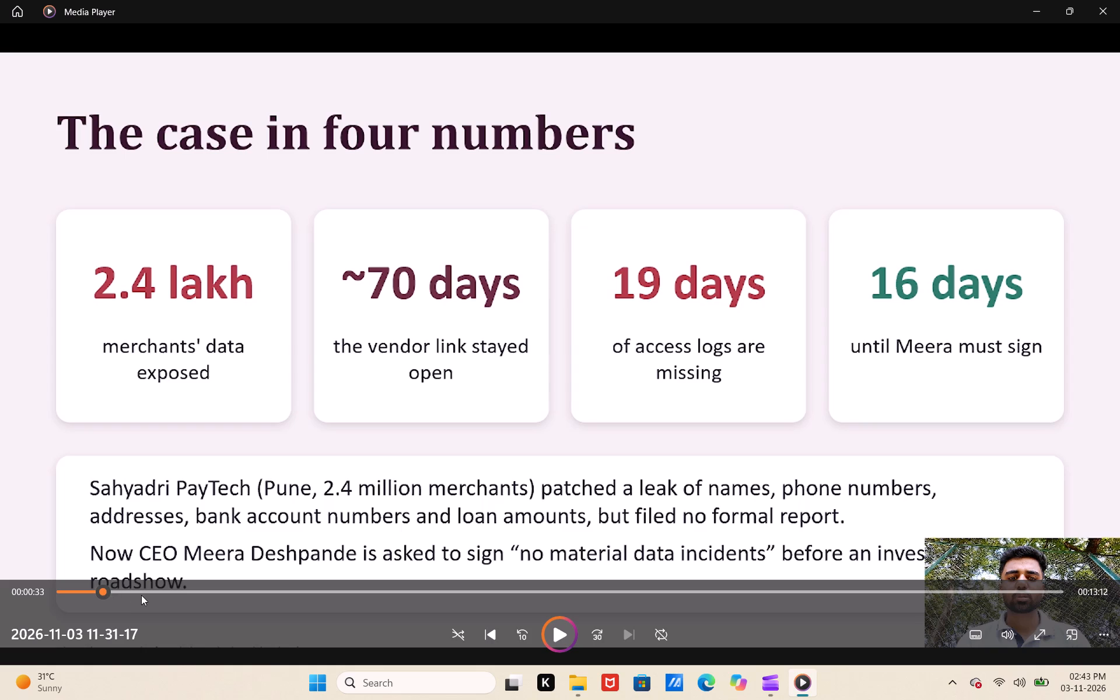
double_click(150, 593)
left_click(328, 491)
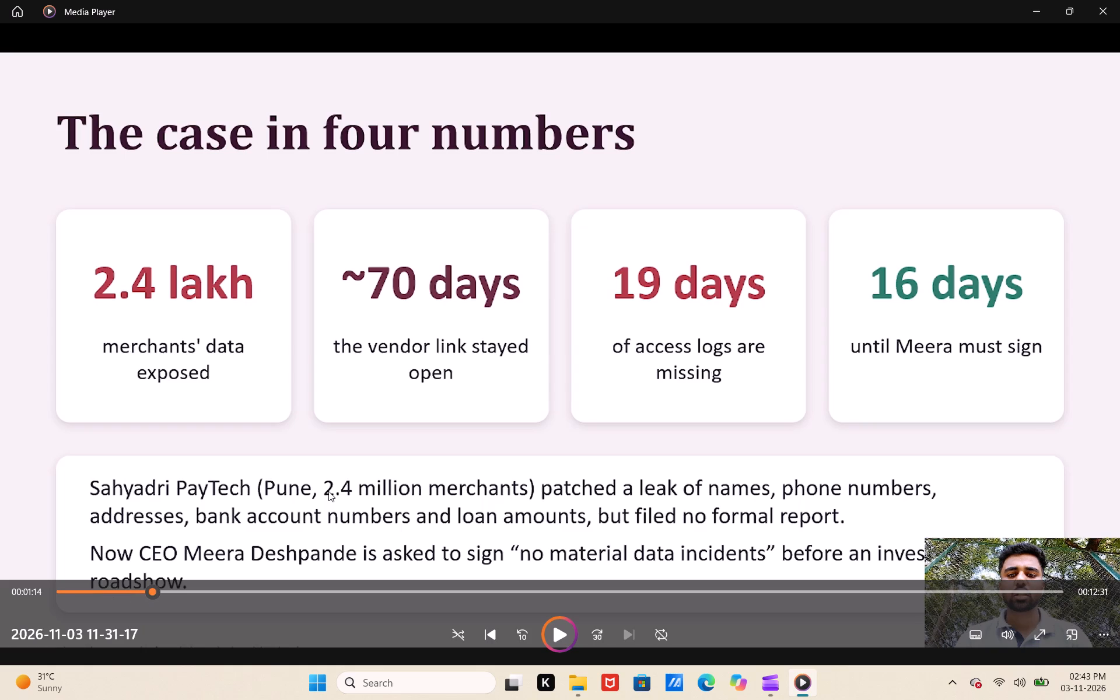
left_click(438, 428)
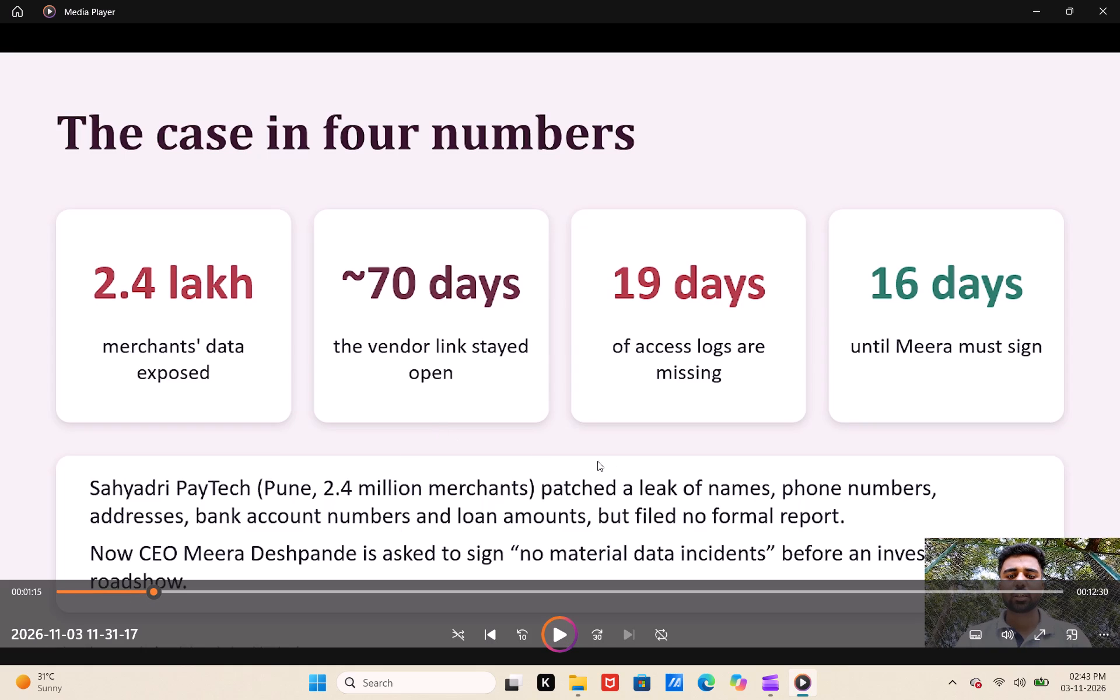
left_click(586, 459)
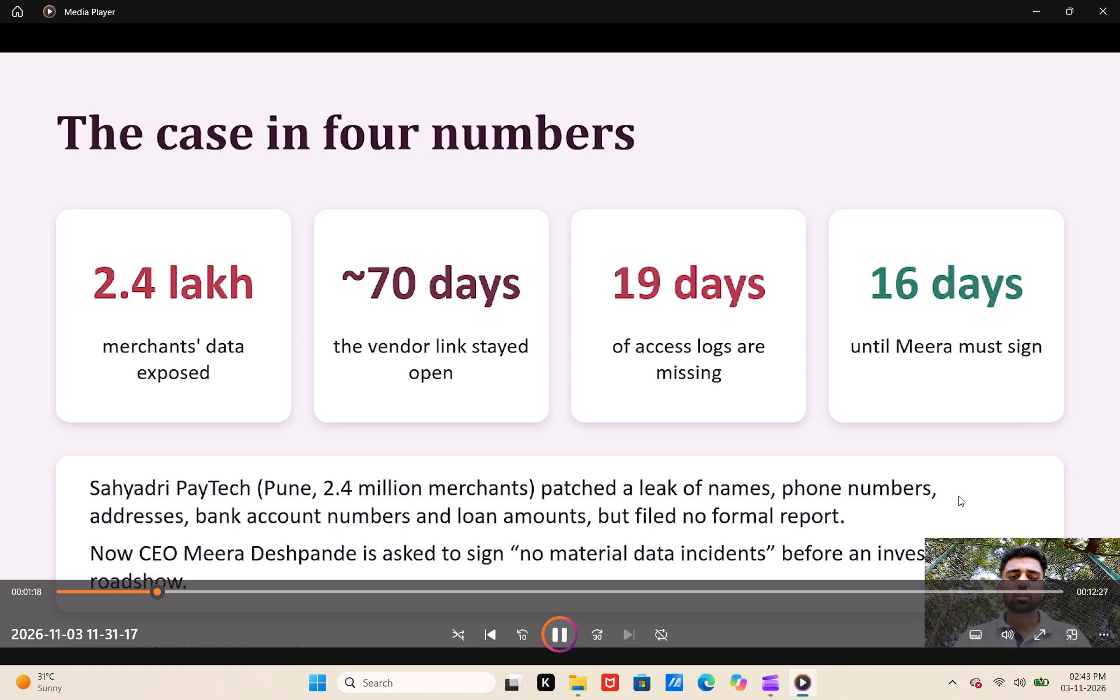
left_click(1038, 635)
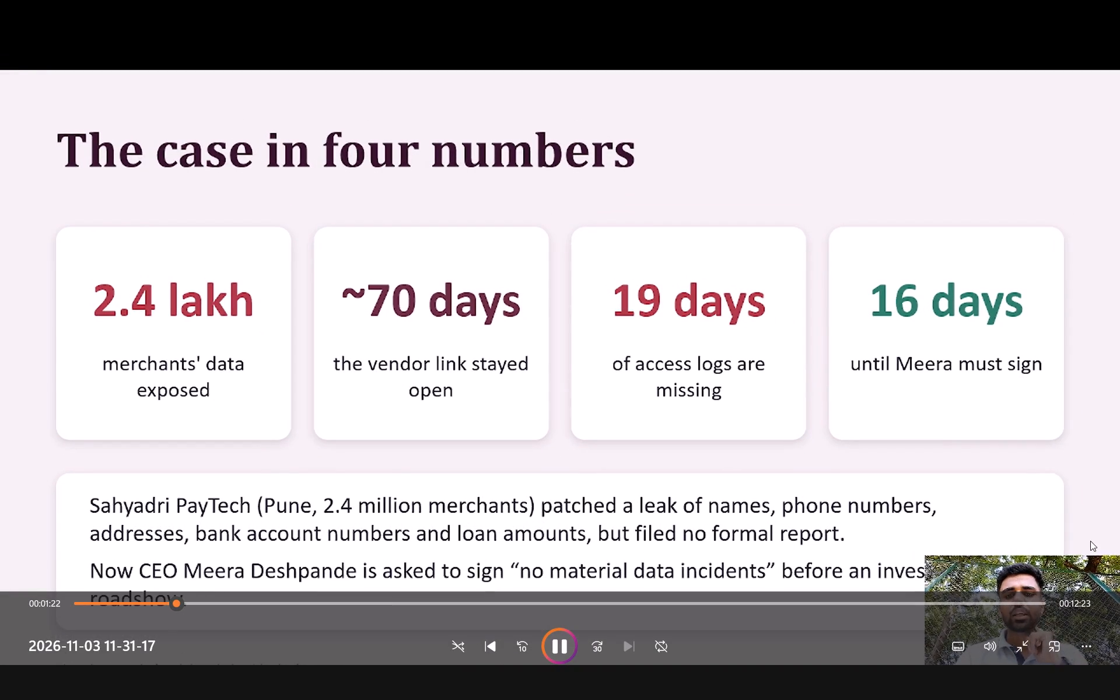
scroll(1119, 381, "up", 7)
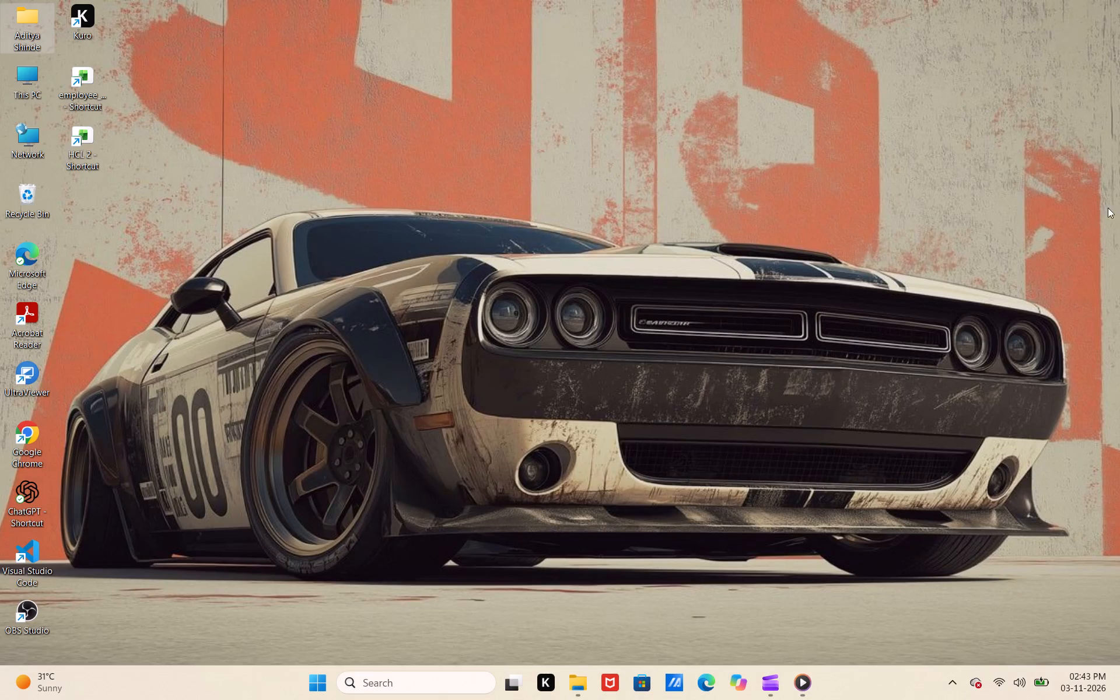
Close the open File Explorer windows showing the Videos and Downloads folders.
left_click(1043, 135)
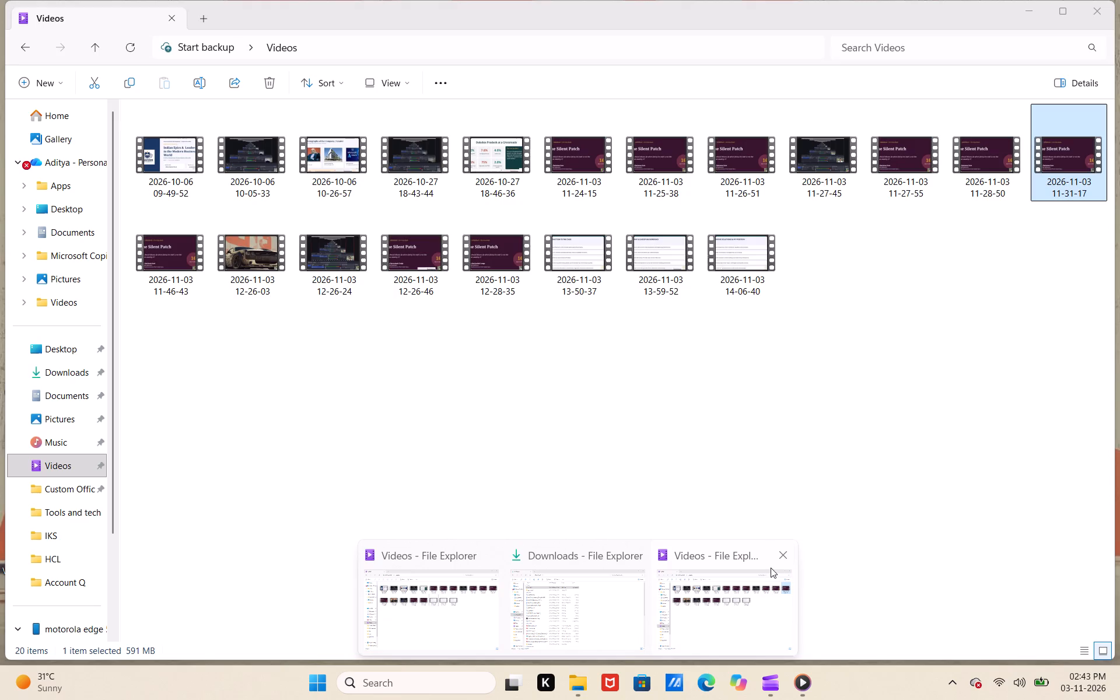
left_click(779, 553)
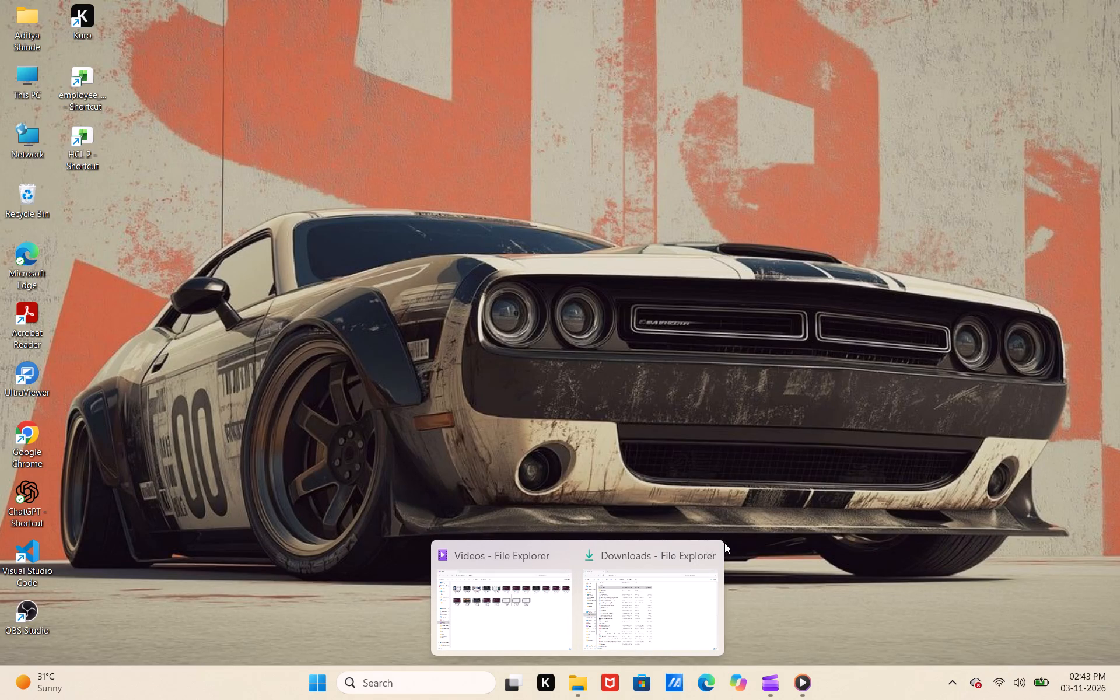
left_click(710, 550)
left_click(630, 548)
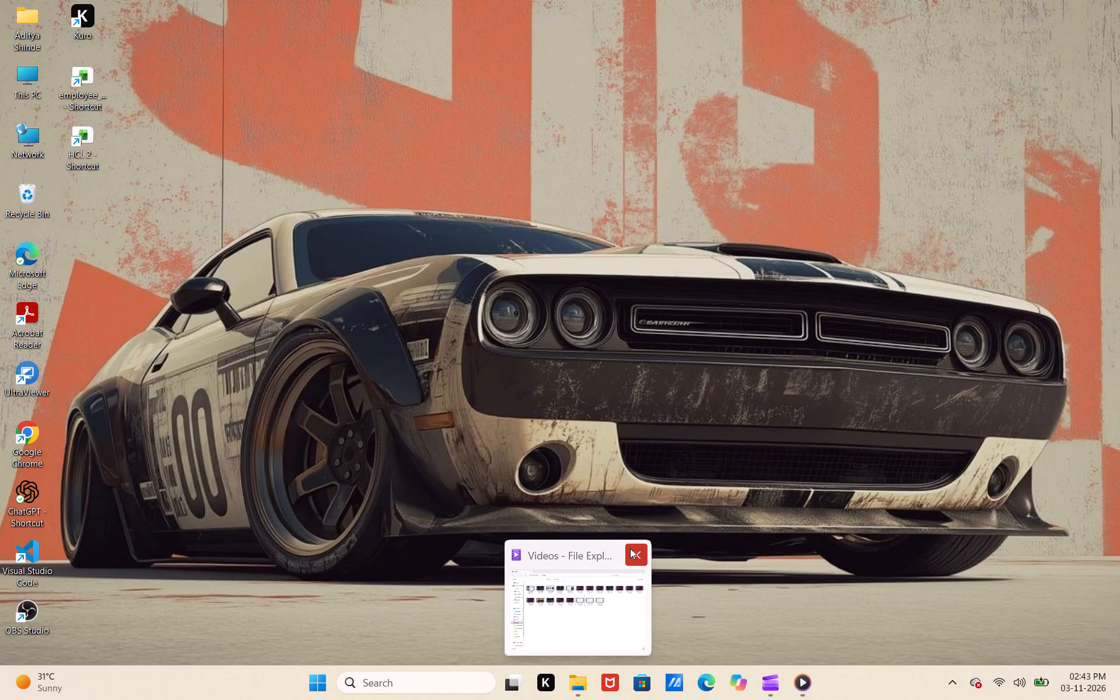